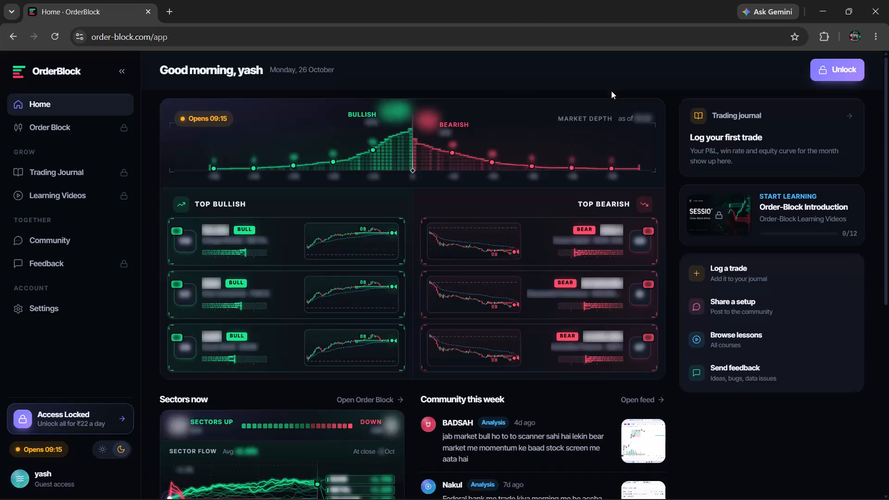
# Switch between the Home dashboard and the Order Block page to view both, finishing on the Order Block page.
pyautogui.click(69, 131)
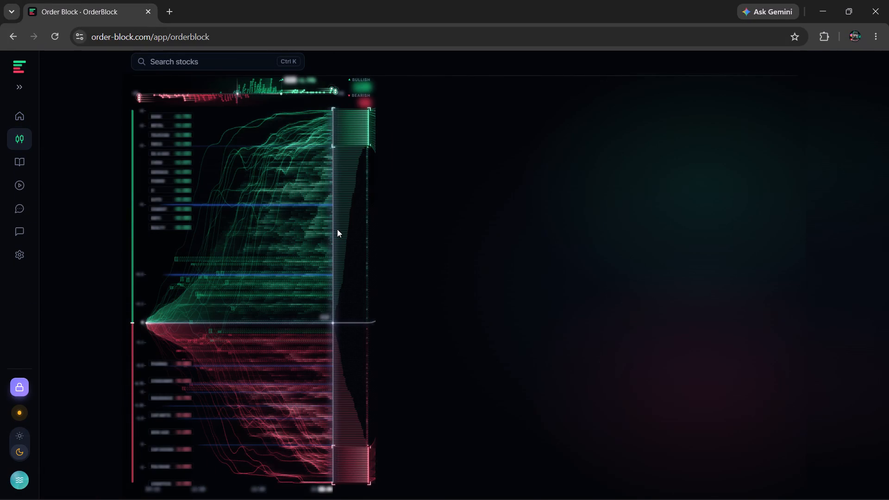
pyautogui.click(13, 115)
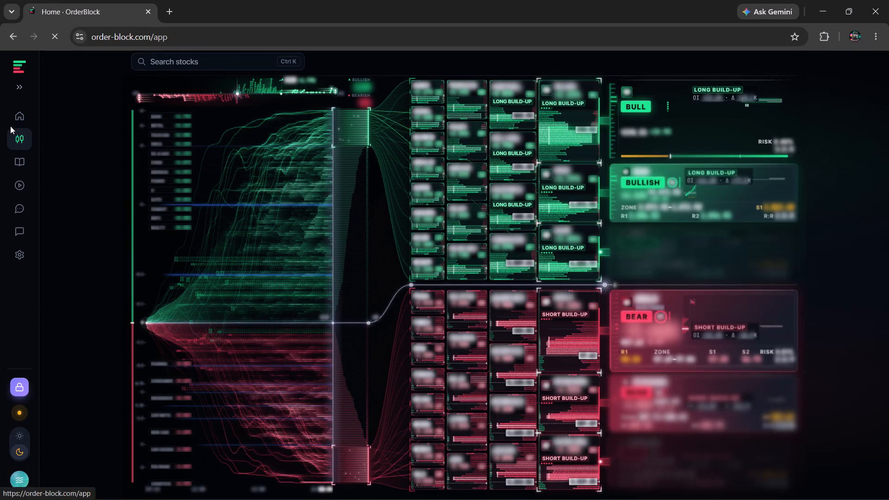
pyautogui.click(20, 125)
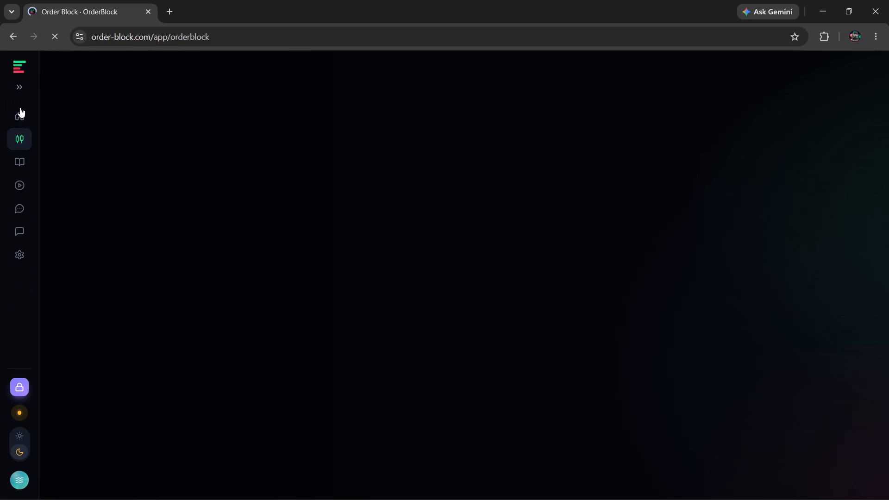
pyautogui.click(20, 107)
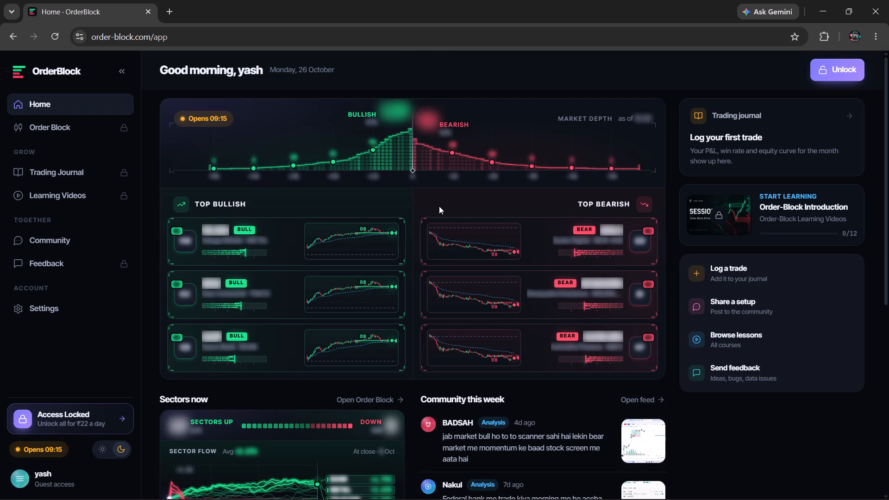
pyautogui.click(46, 132)
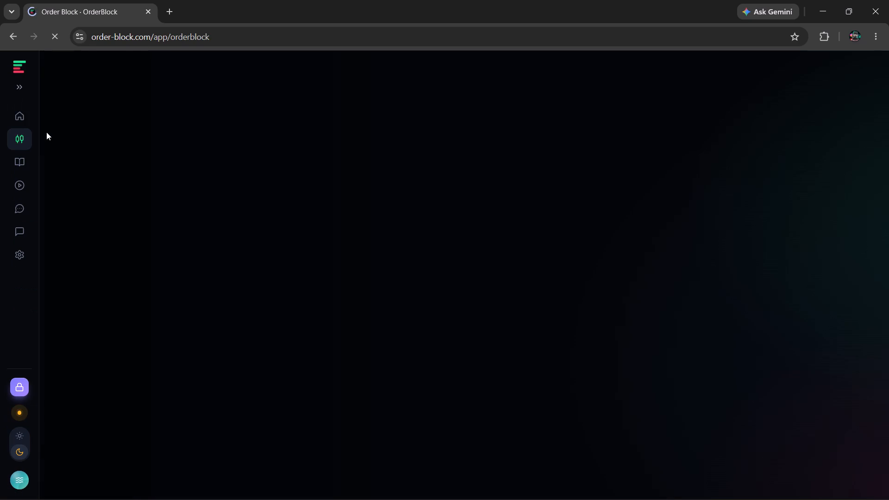
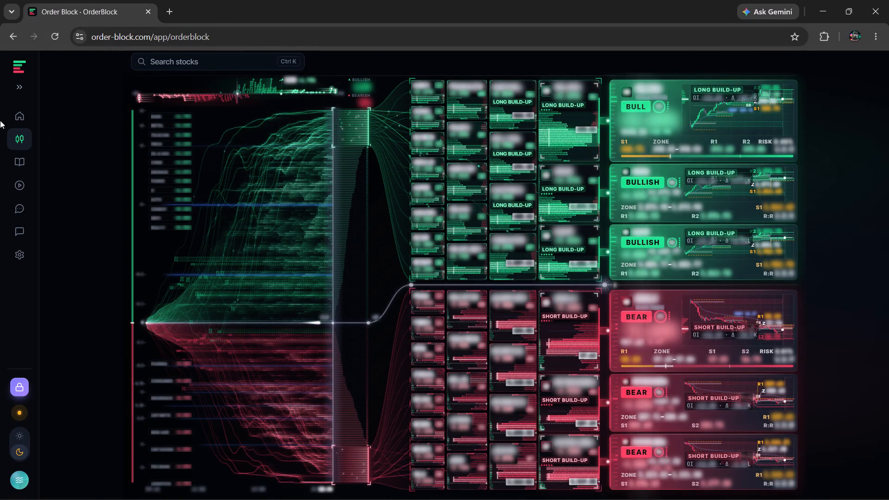
# Open the Home dashboard and look through its market depth, top bullish and bearish stocks, sectors and community posts.
pyautogui.click(23, 111)
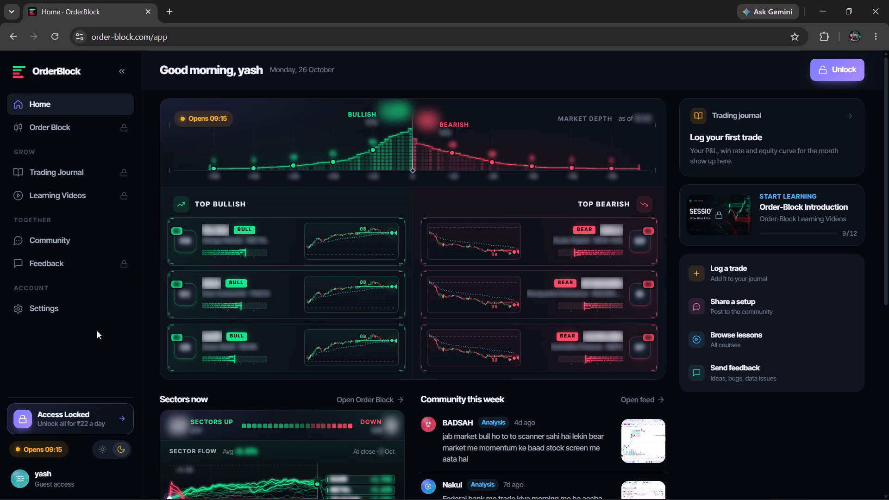
pyautogui.scroll(-8, 265, 326)
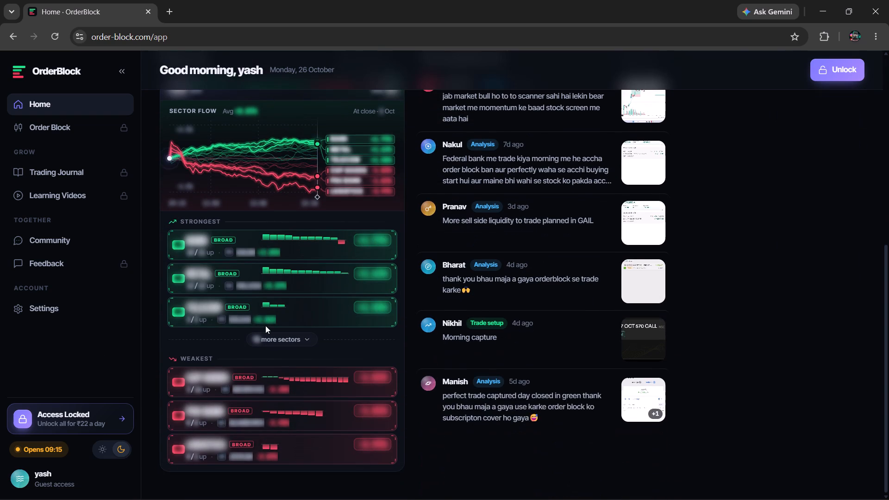
pyautogui.scroll(4, 265, 325)
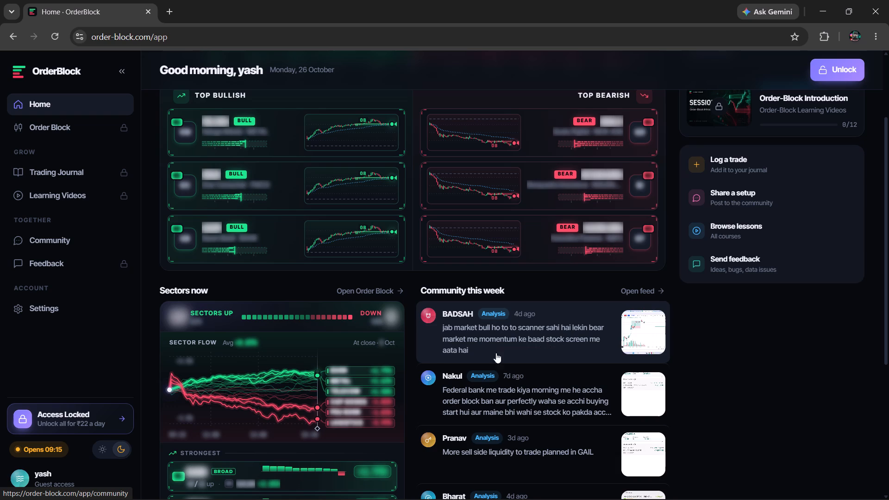
pyautogui.scroll(7, 457, 358)
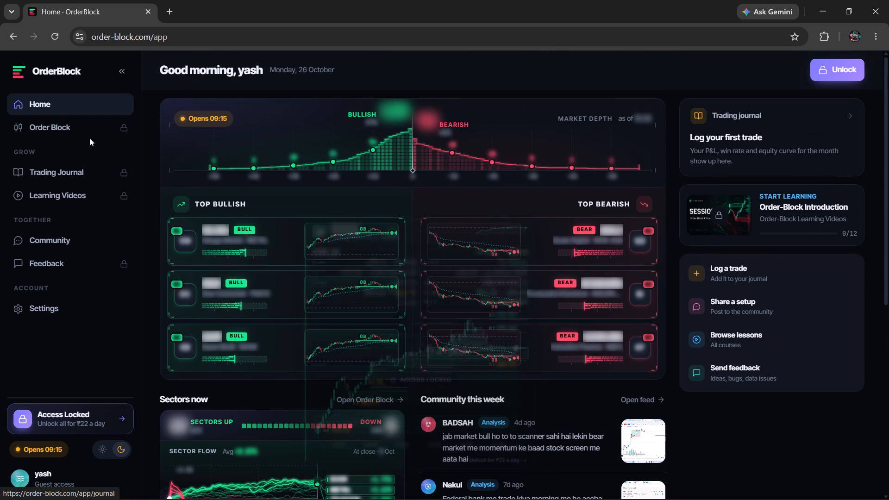
# Open the Trading Journal page to view its sample journal.
pyautogui.click(48, 172)
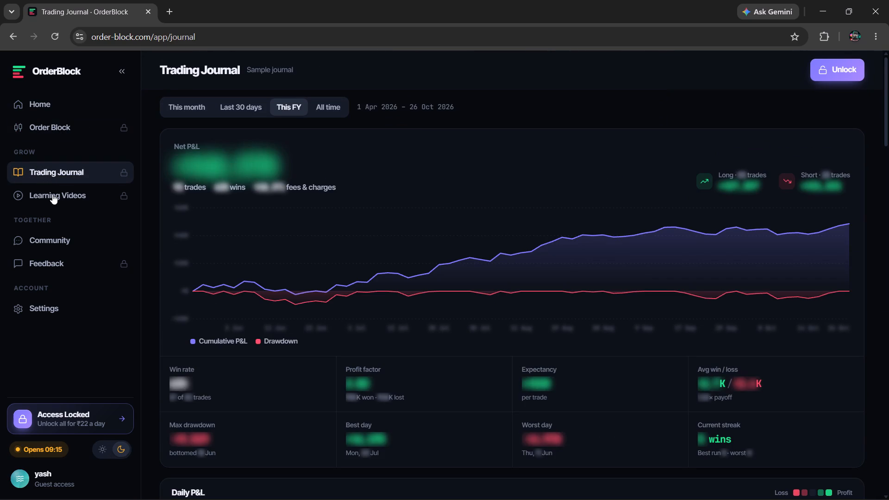
# Return to the Order Block page by way of the Home dashboard, viewing both.
pyautogui.click(60, 98)
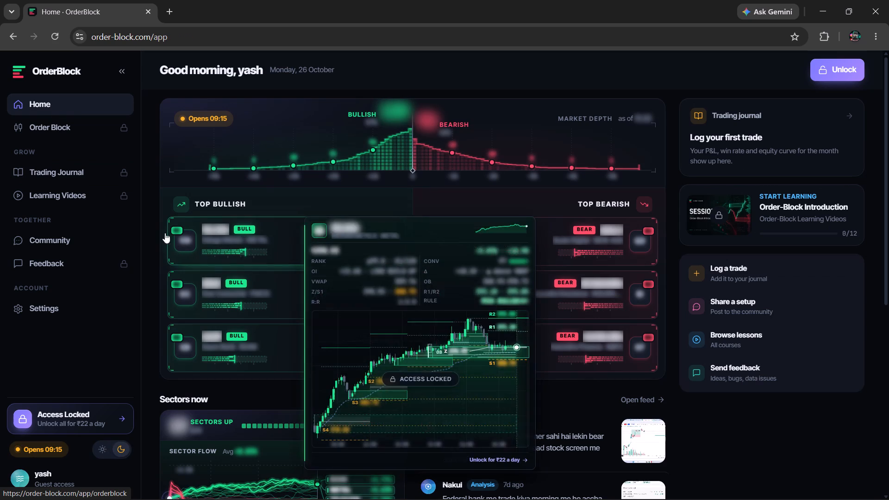
pyautogui.click(69, 130)
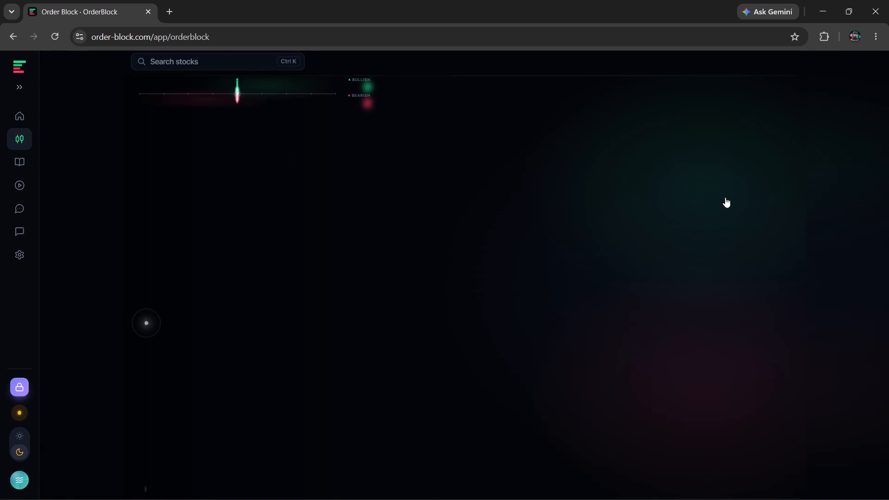
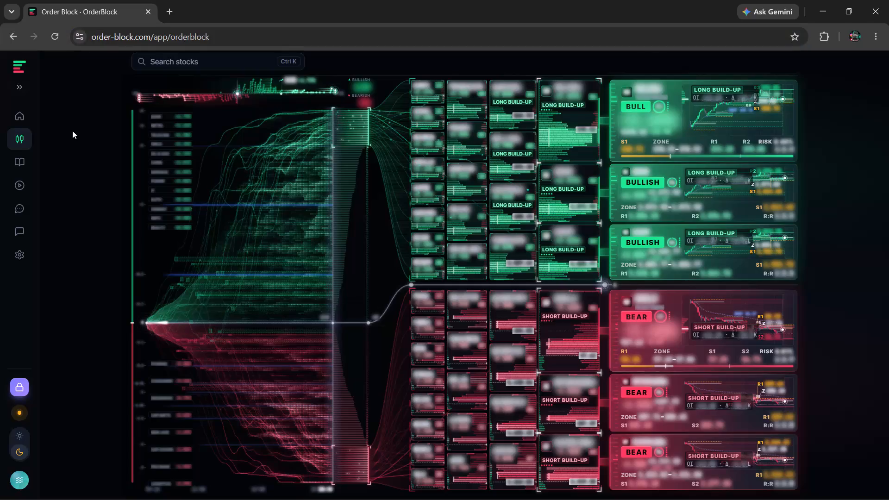
# Close the browser window showing the OrderBlock page.
pyautogui.click(72, 131)
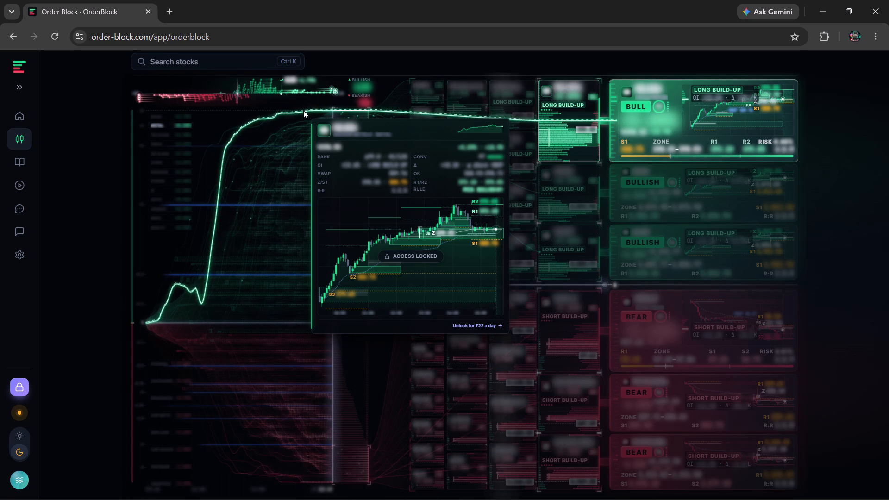
pyautogui.click(888, 0)
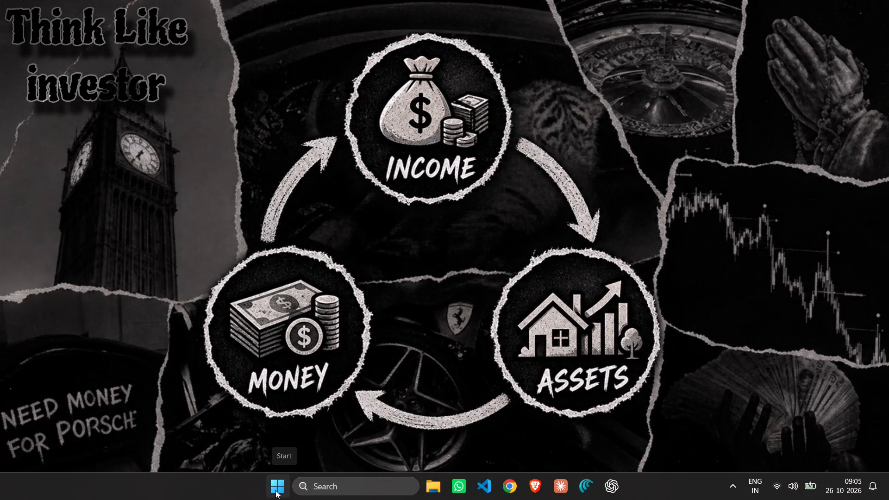
# Open the Swing Trading Strategy Word document from the YASH\TRADING folder on drive C.
pyautogui.click(438, 487)
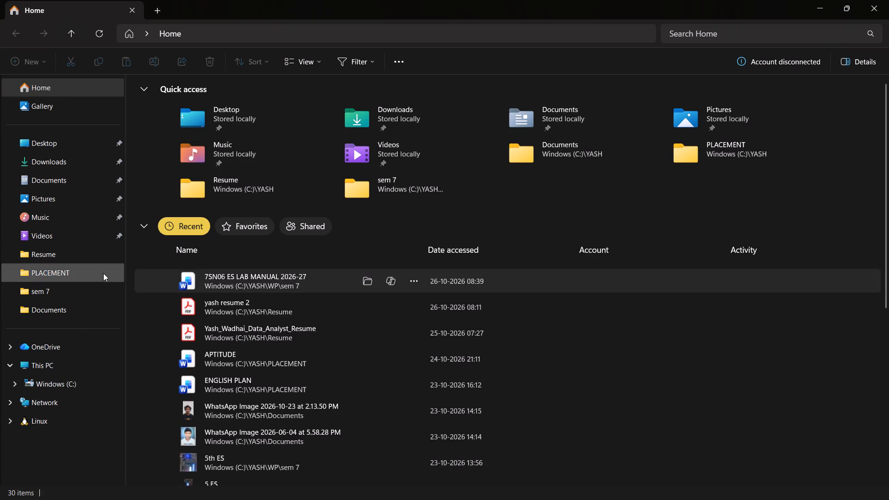
pyautogui.click(63, 359)
pyautogui.doubleClick(241, 117)
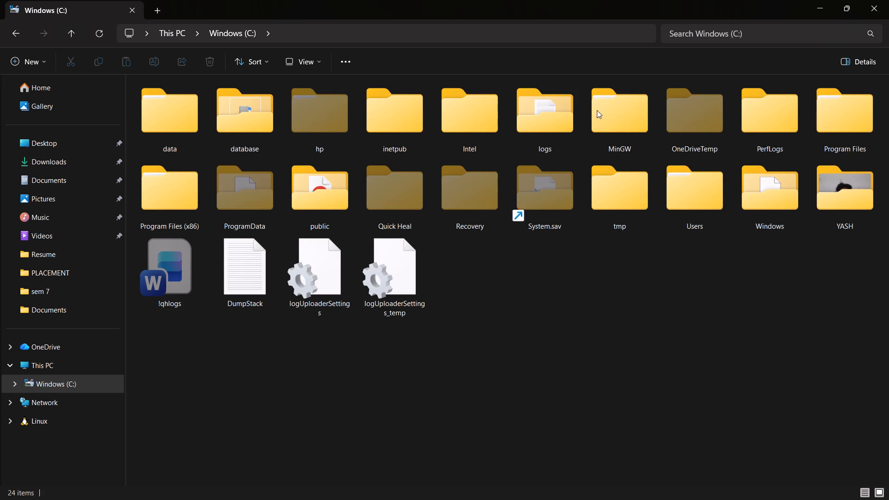
pyautogui.click(888, 208)
pyautogui.doubleClick(854, 210)
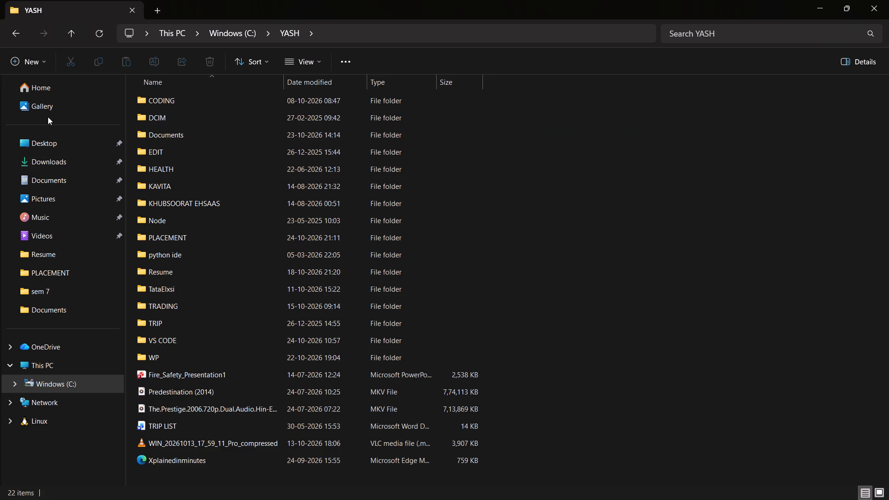
pyautogui.doubleClick(200, 311)
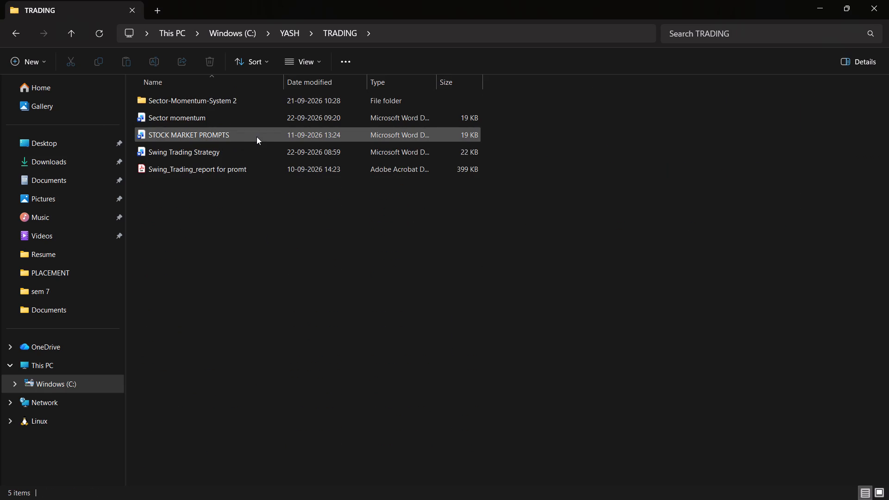
pyautogui.doubleClick(205, 146)
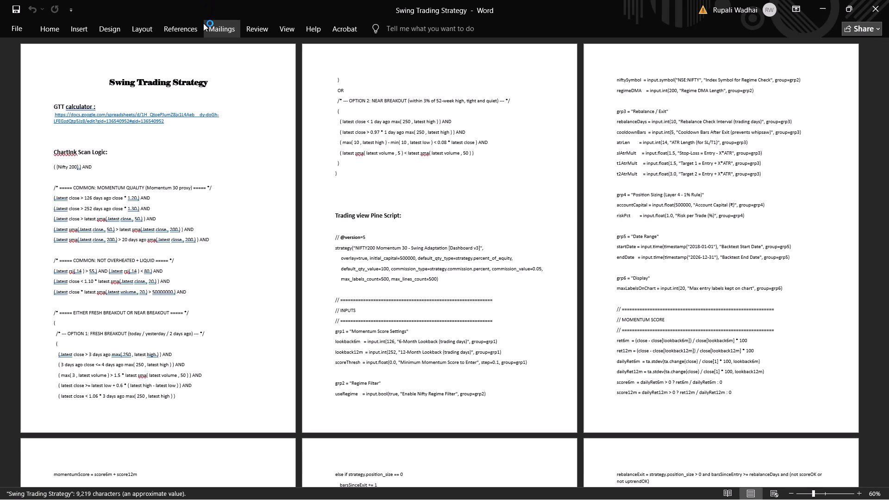
# Copy the complete ChartInk Scan Logic code, from the Nifty 200 line to the closing bracket above Trading view Pine Script.
pyautogui.keyDown('ctrl'); pyautogui.scroll(3, 495, 459); pyautogui.keyUp('ctrl')
pyautogui.keyDown('ctrl'); pyautogui.scroll(2, 386, 447); pyautogui.keyUp('ctrl')
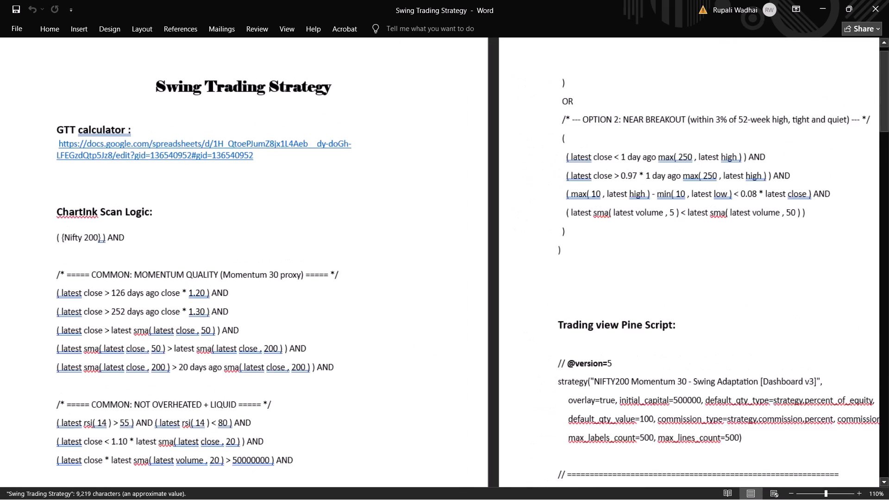
pyautogui.scroll(-2, 116, 439)
pyautogui.moveTo(243, 181); pyautogui.dragTo(358, 227)
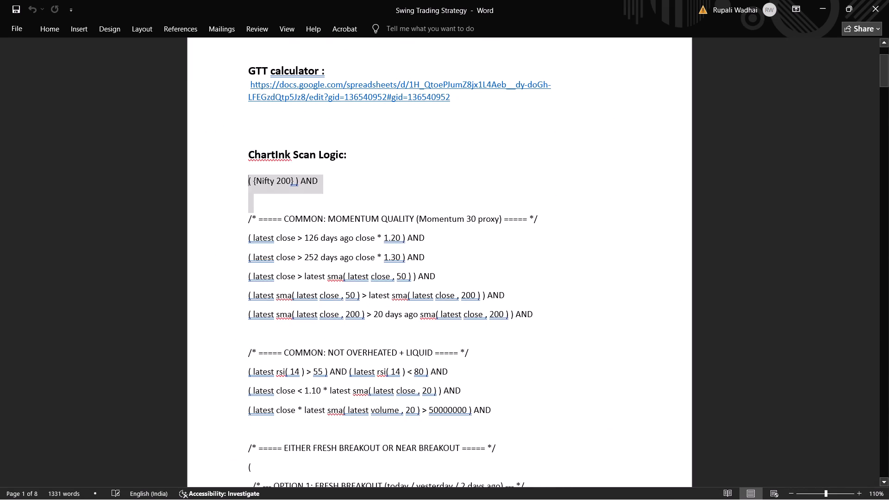
pyautogui.moveTo(358, 227); pyautogui.dragTo(337, 316)
pyautogui.scroll(-20, 448, 306)
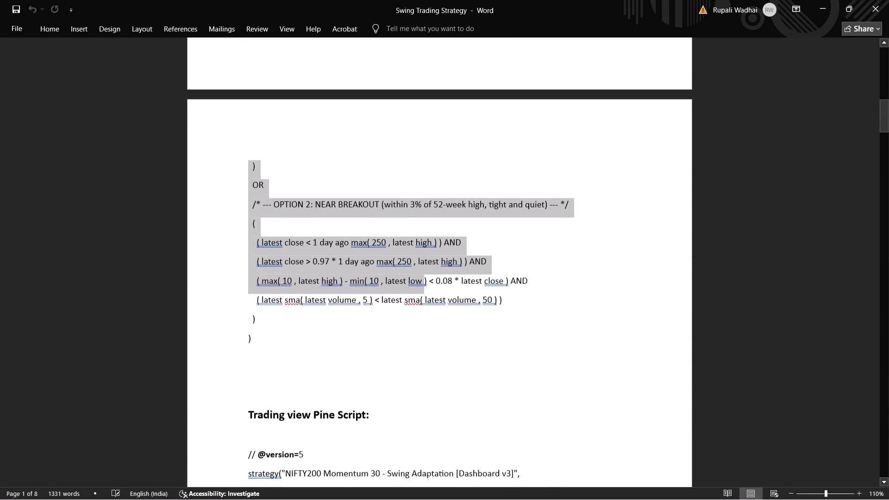
pyautogui.moveTo(337, 316); pyautogui.dragTo(297, 322)
pyautogui.hotkey('ctrl', 'c')
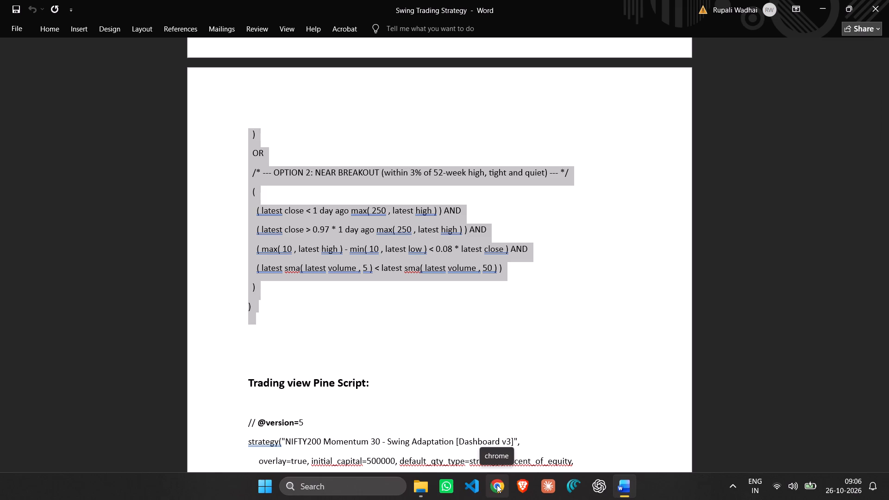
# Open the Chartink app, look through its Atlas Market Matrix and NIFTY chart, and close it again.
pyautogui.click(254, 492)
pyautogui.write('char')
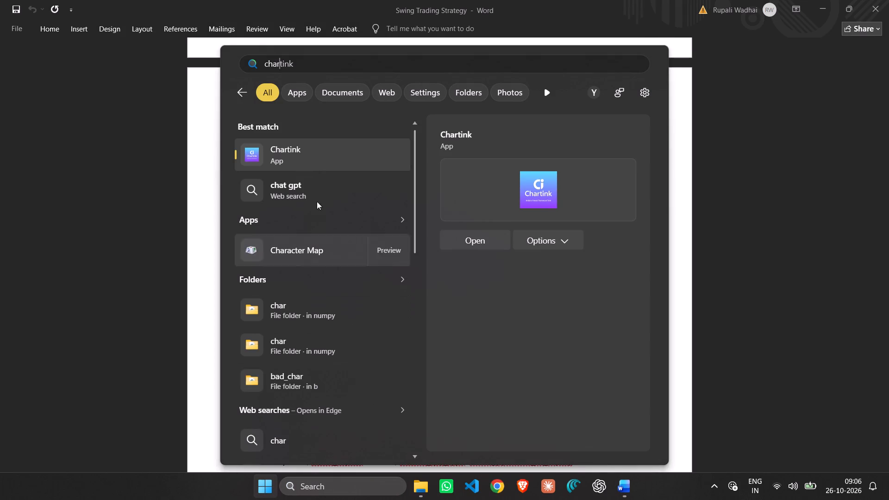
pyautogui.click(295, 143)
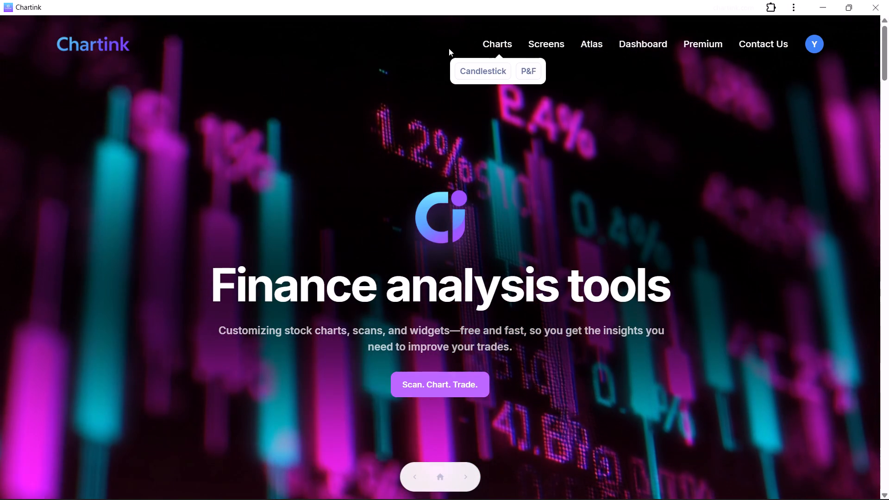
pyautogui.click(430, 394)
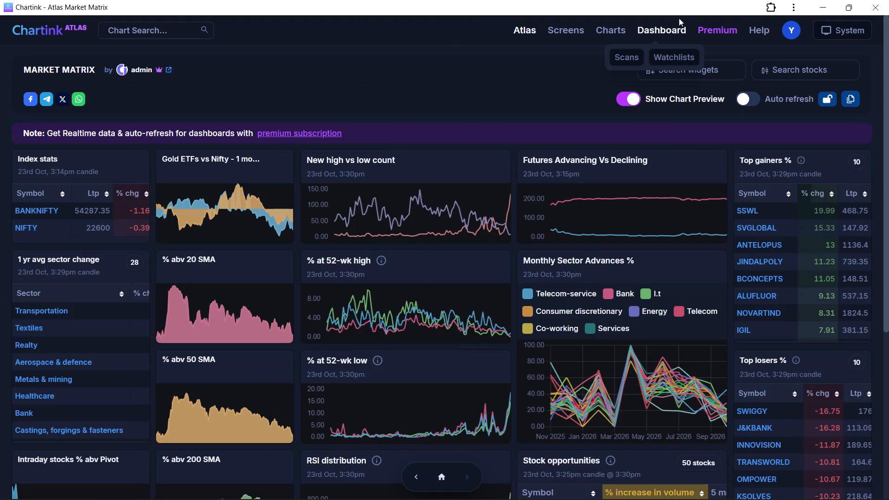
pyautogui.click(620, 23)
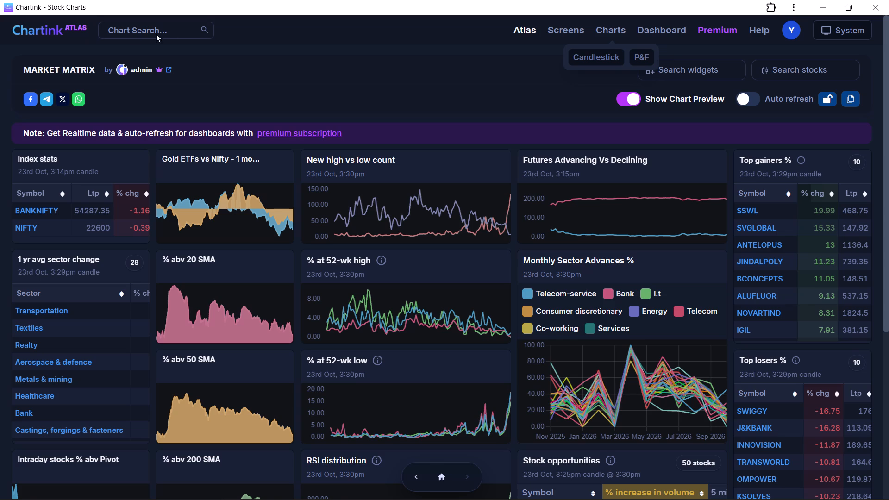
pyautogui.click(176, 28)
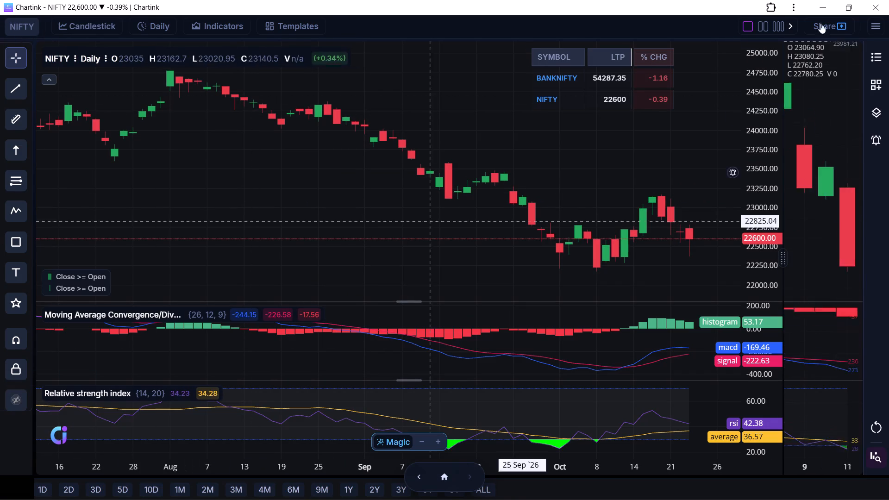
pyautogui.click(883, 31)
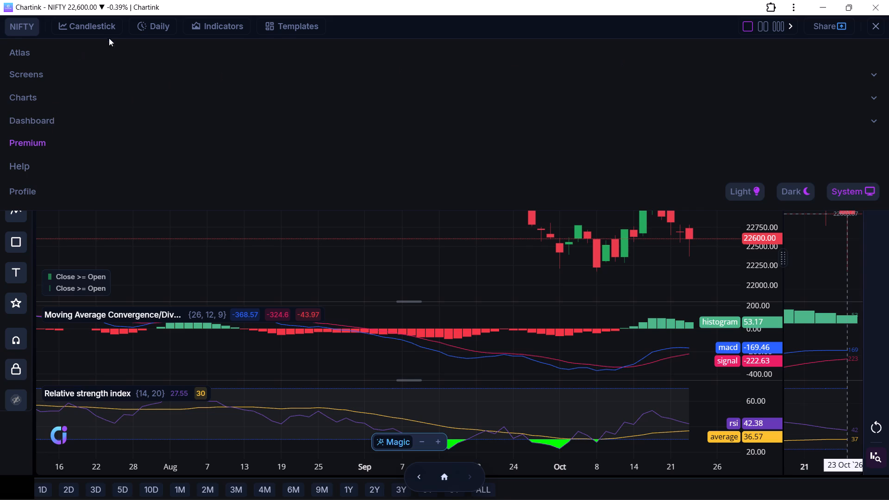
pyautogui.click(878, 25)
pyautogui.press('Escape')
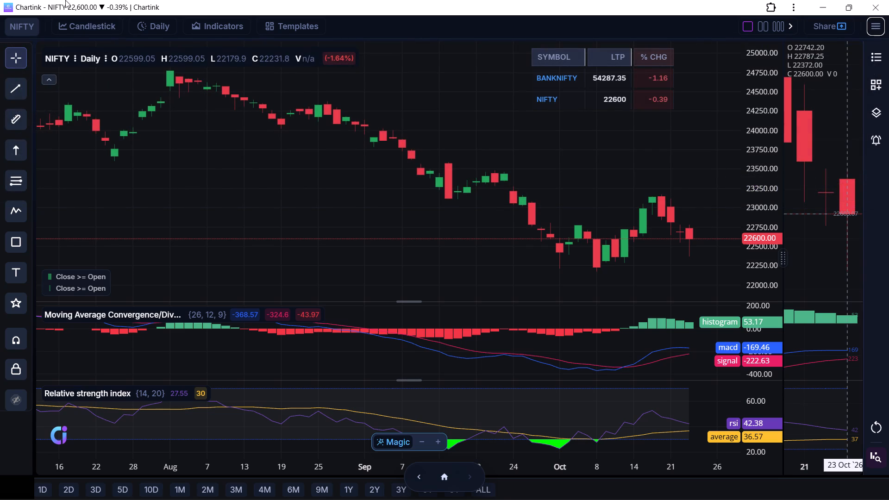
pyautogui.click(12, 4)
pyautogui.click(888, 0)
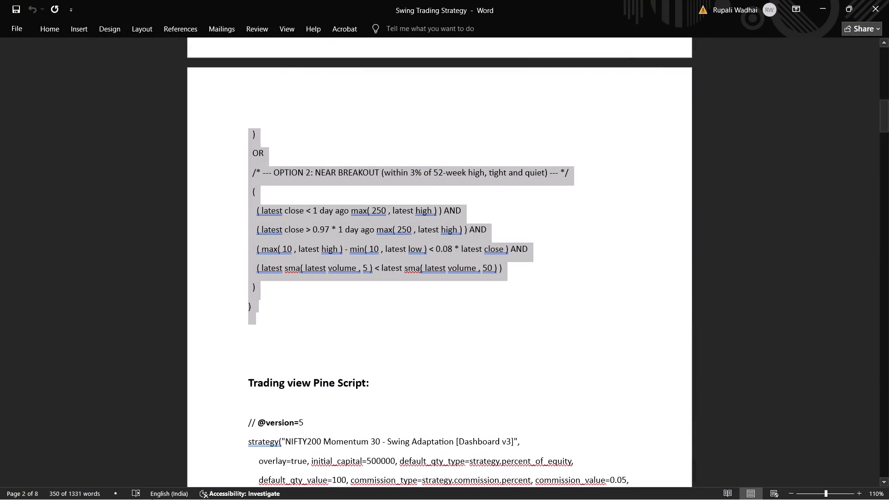
# Open the Chartink app and go to its Create Scan page.
pyautogui.click(269, 482)
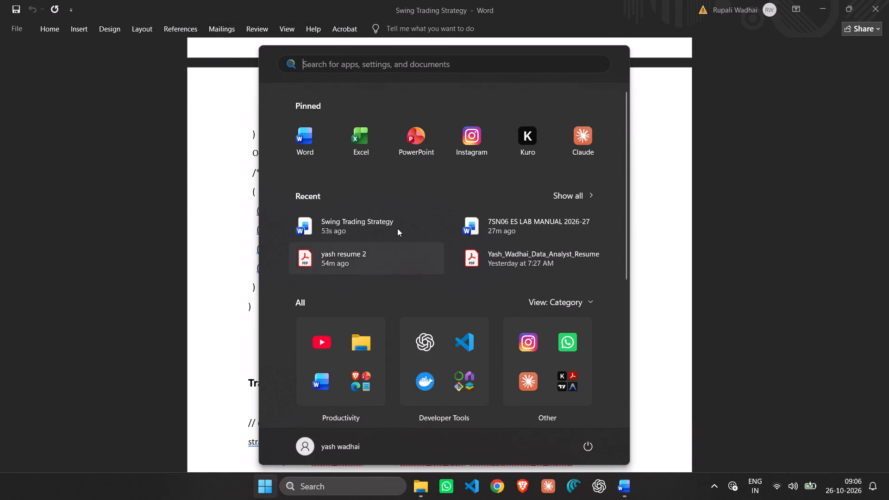
pyautogui.write('chart')
pyautogui.click(288, 145)
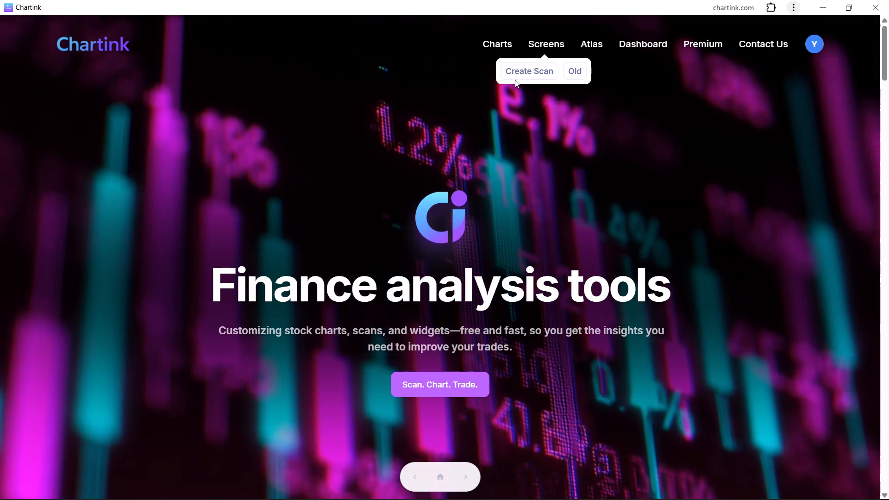
pyautogui.click(525, 75)
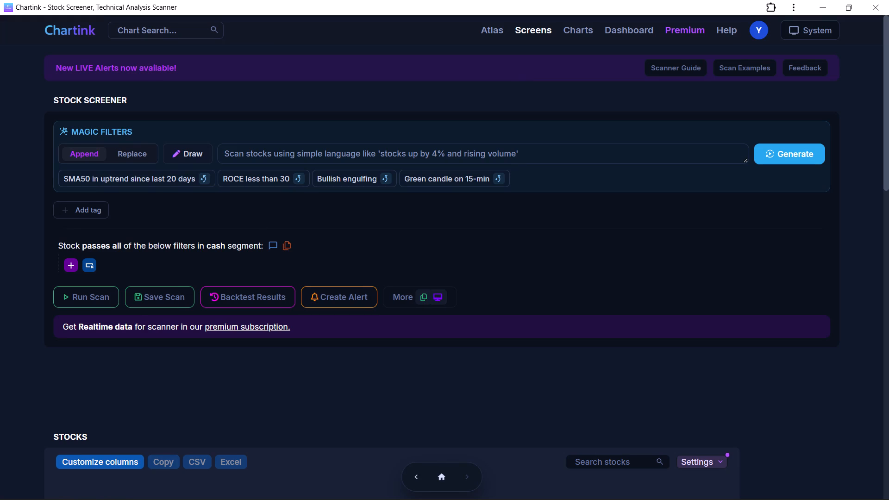
# Paste the copied scan logic into the Magic Filters prompt and generate the filters in Append mode.
pyautogui.scroll(1, 290, 191)
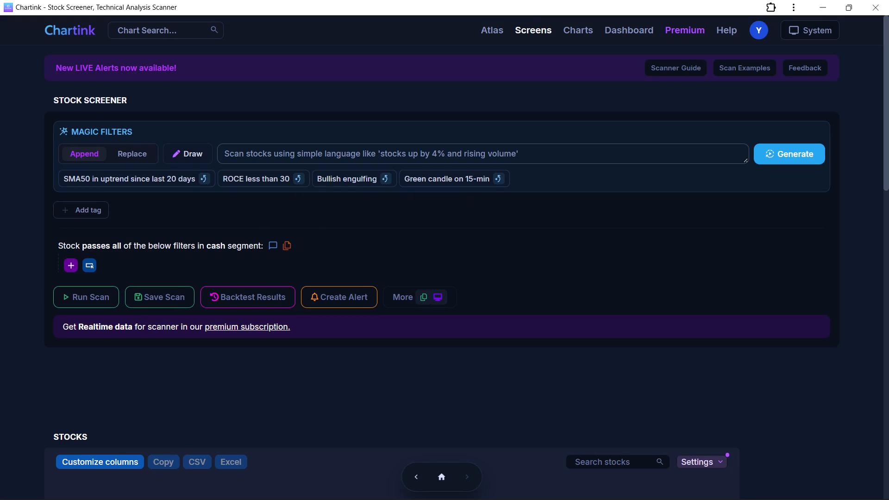
pyautogui.click(575, 156)
pyautogui.hotkey('ctrl', 'v')
pyautogui.click(814, 289)
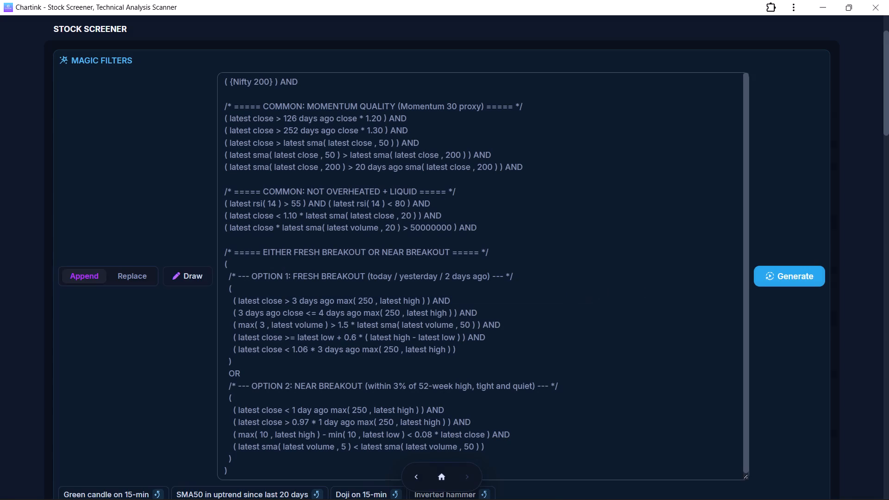
# Review the generated filter conditions and the Stocks results area below them.
pyautogui.scroll(-4, 559, 290)
pyautogui.scroll(-5, 240, 342)
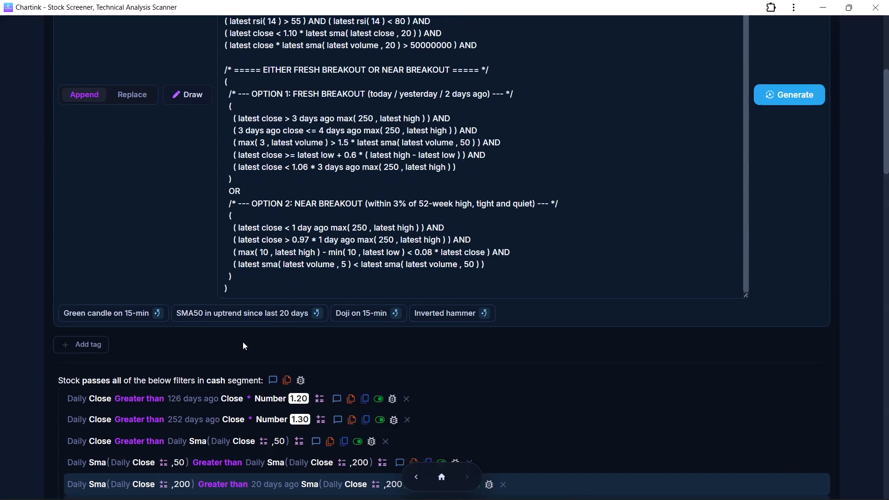
pyautogui.scroll(-9, 243, 342)
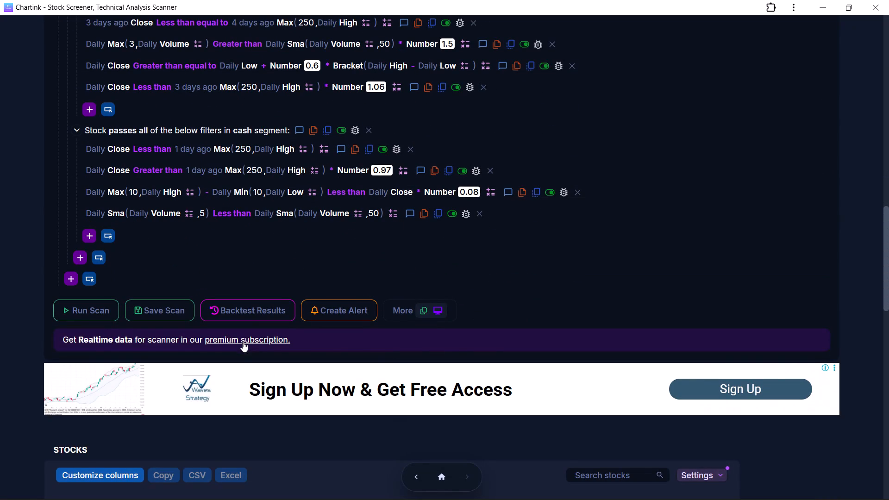
pyautogui.scroll(-6, 401, 338)
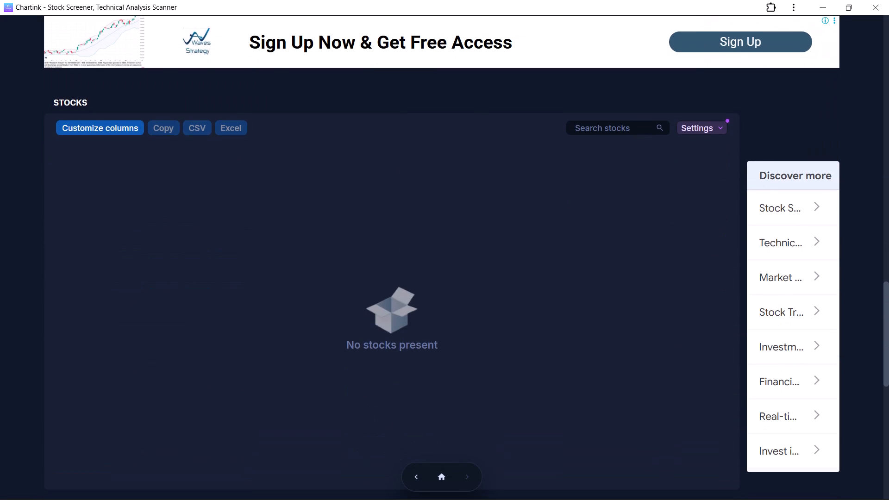
# Generate the Magic Filters again from the same scan logic in Append mode.
pyautogui.scroll(18, 447, 338)
pyautogui.scroll(1, 662, 252)
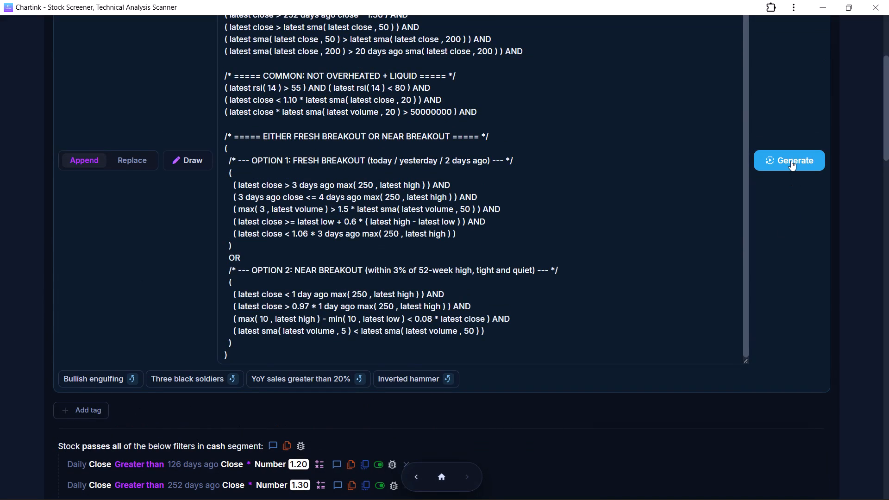
pyautogui.click(791, 161)
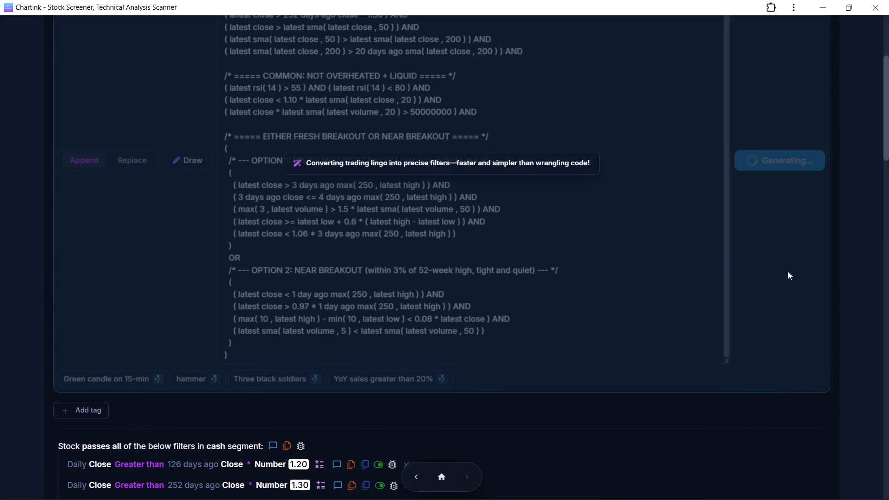
# Examine the regenerated filter list, the Stocks results area and the rest of the screener page.
pyautogui.scroll(-1, 789, 271)
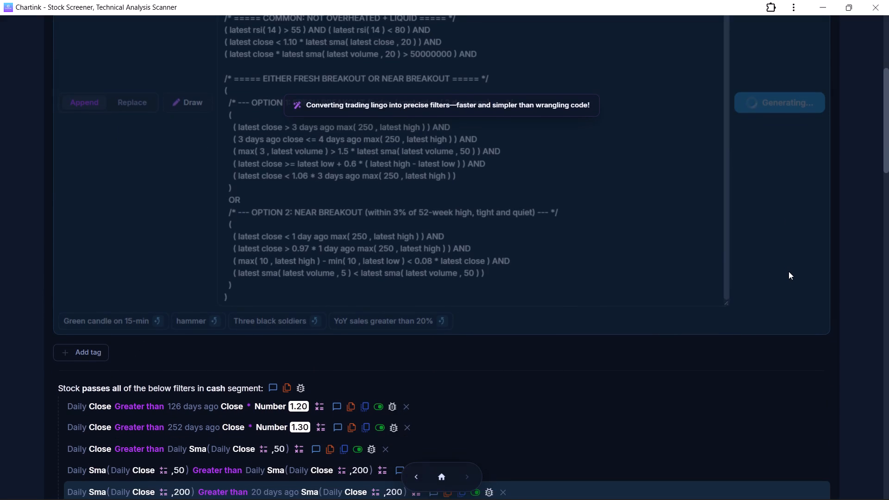
pyautogui.scroll(-1, 789, 271)
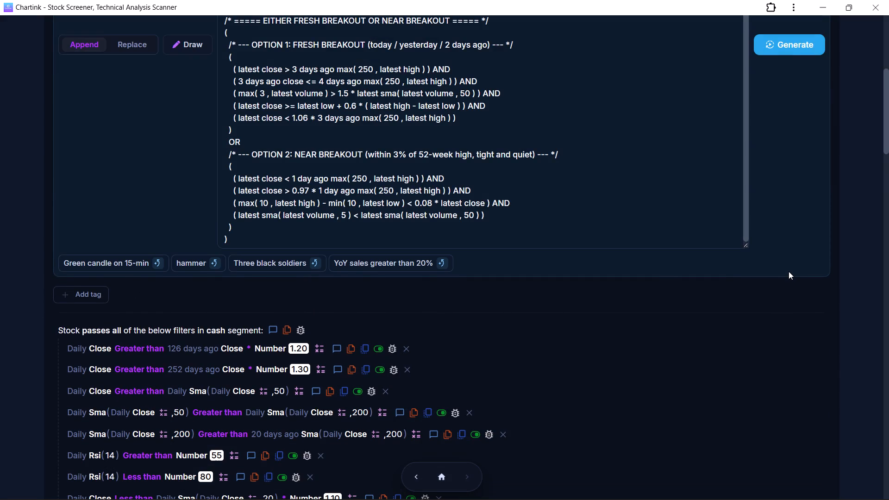
pyautogui.scroll(-11, 726, 306)
pyautogui.scroll(-8, 625, 362)
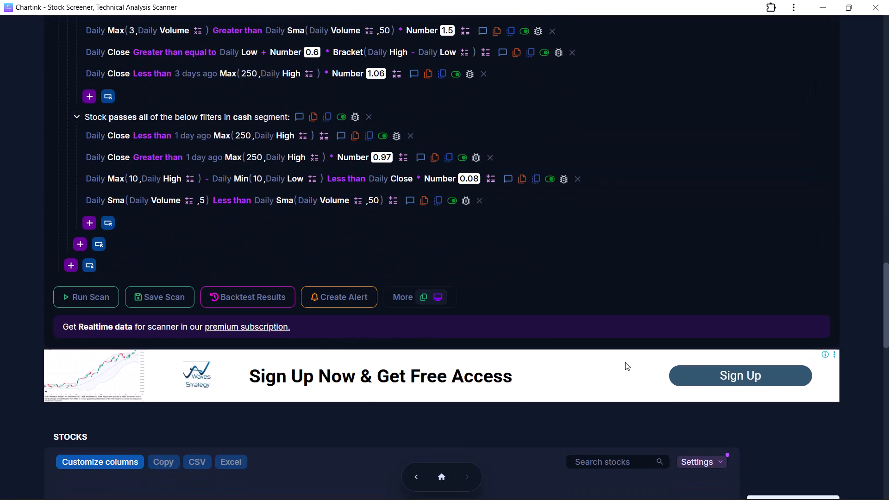
pyautogui.scroll(-6, 625, 362)
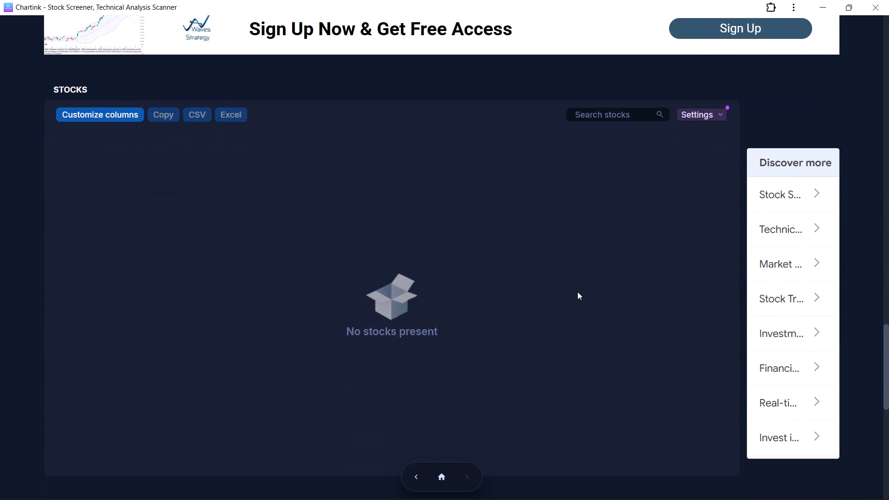
pyautogui.scroll(-1, 577, 292)
pyautogui.scroll(-5, 515, 291)
pyautogui.scroll(5, 515, 289)
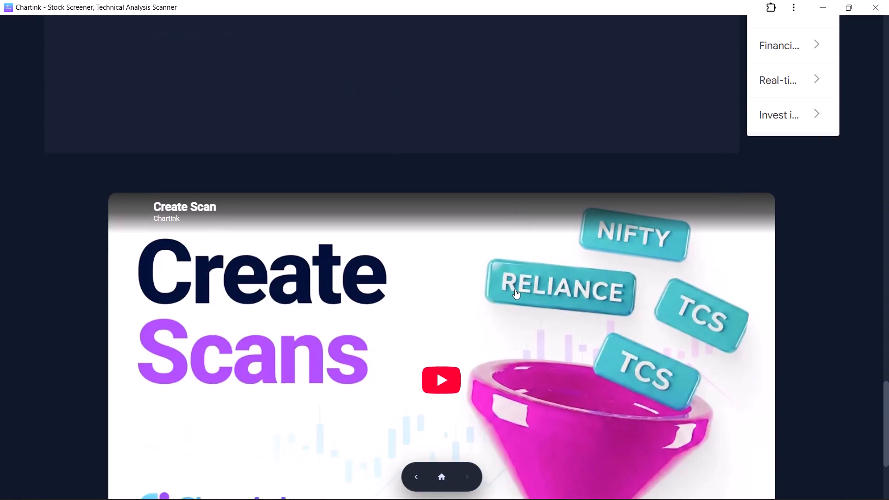
# Examine the Magic Filters prompt, the generated filter conditions and the Stocks results area on the screener page.
pyautogui.scroll(2, 515, 289)
pyautogui.click(150, 170)
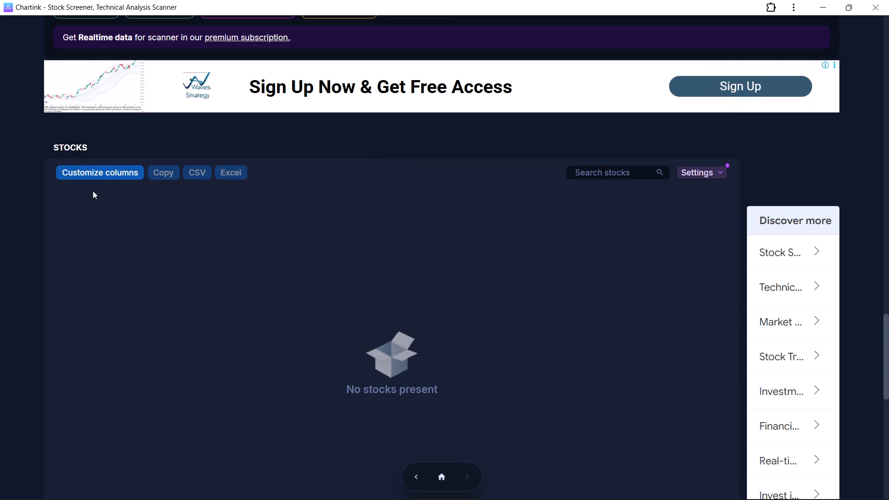
pyautogui.click(120, 174)
pyautogui.click(120, 174)
pyautogui.scroll(3, 591, 265)
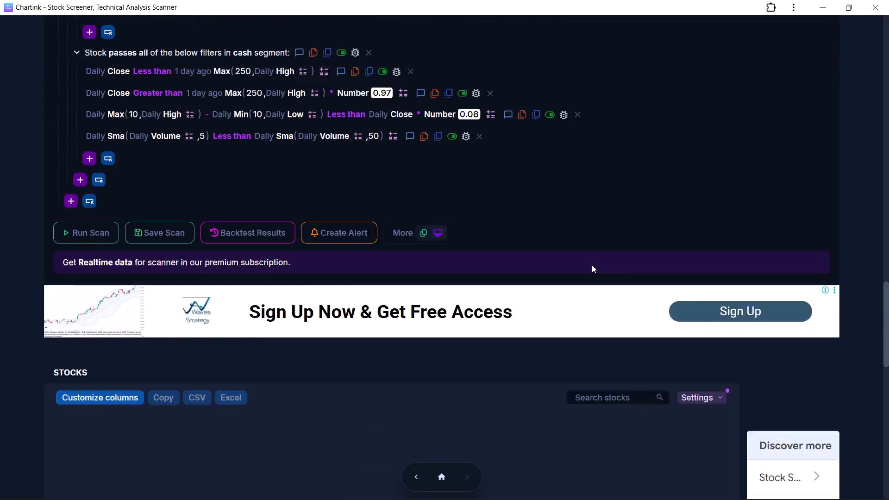
pyautogui.scroll(15, 592, 265)
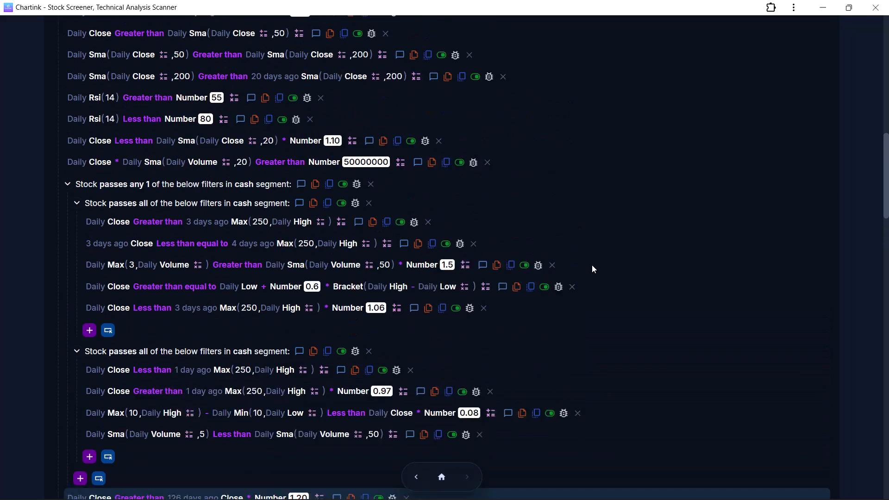
pyautogui.scroll(5, 592, 265)
pyautogui.scroll(2, 330, 251)
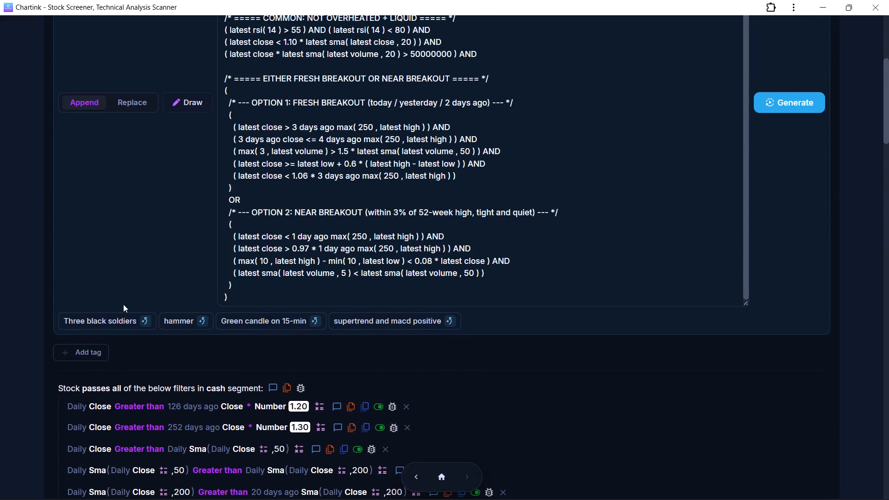
pyautogui.scroll(-2, 173, 289)
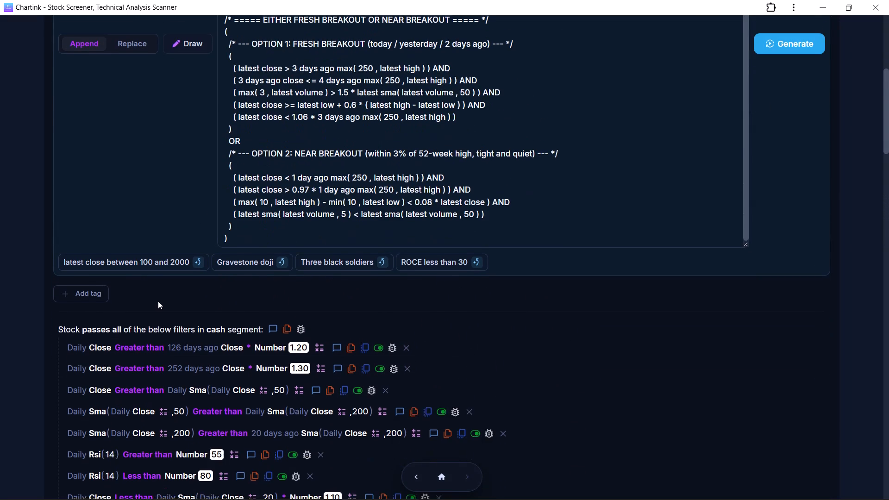
pyautogui.scroll(-1, 158, 301)
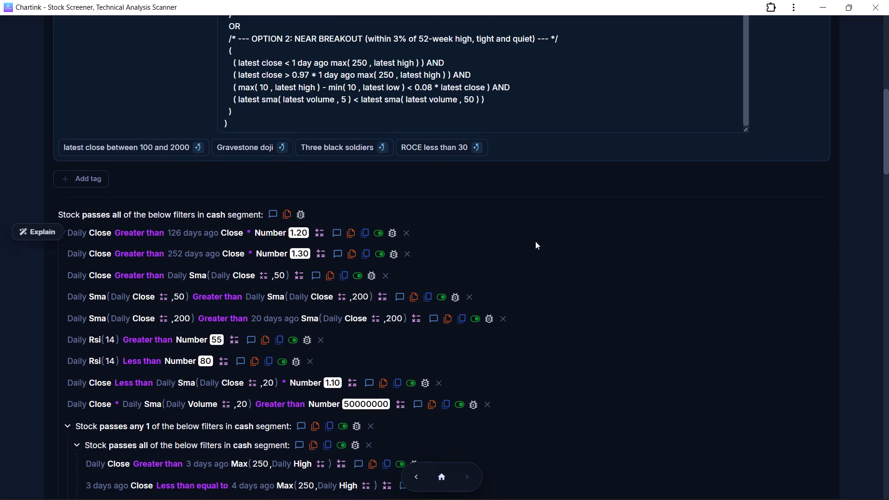
pyautogui.scroll(9, 544, 246)
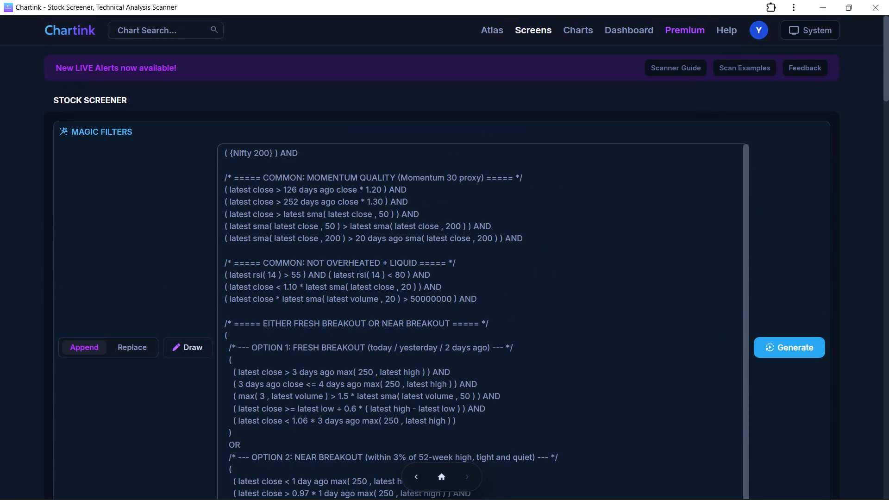
pyautogui.scroll(-2, 420, 235)
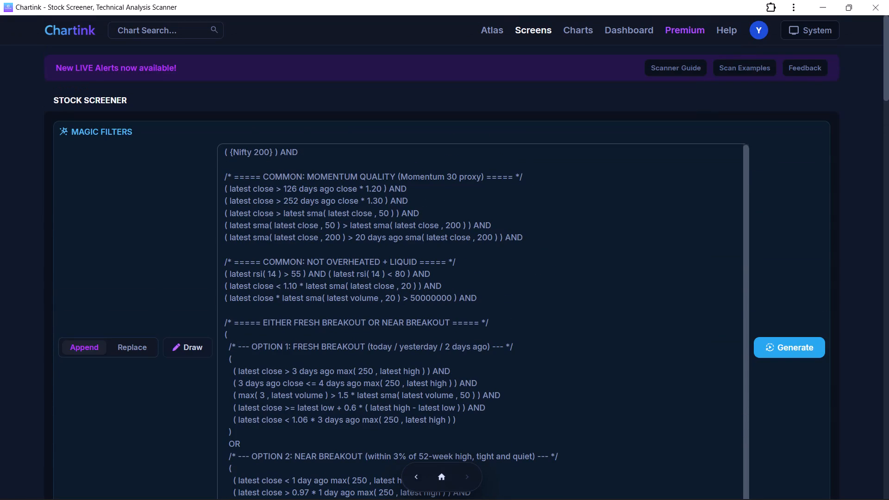
pyautogui.scroll(-4, 420, 235)
pyautogui.scroll(-20, 837, 242)
pyautogui.scroll(-6, 837, 242)
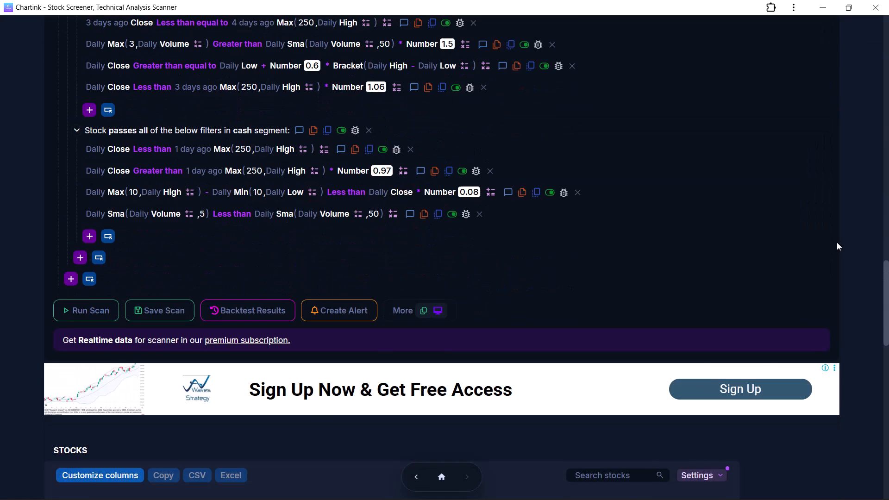
pyautogui.scroll(-4, 837, 242)
pyautogui.scroll(-5, 578, 254)
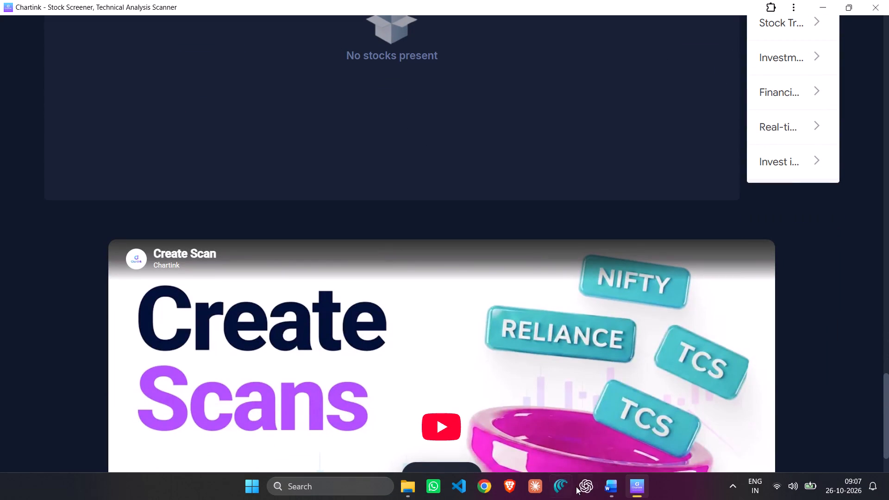
# Switch to Word, look through the Trading view Pine Script in the Swing Trading Strategy document, and close the document.
pyautogui.click(605, 483)
pyautogui.click(392, 257)
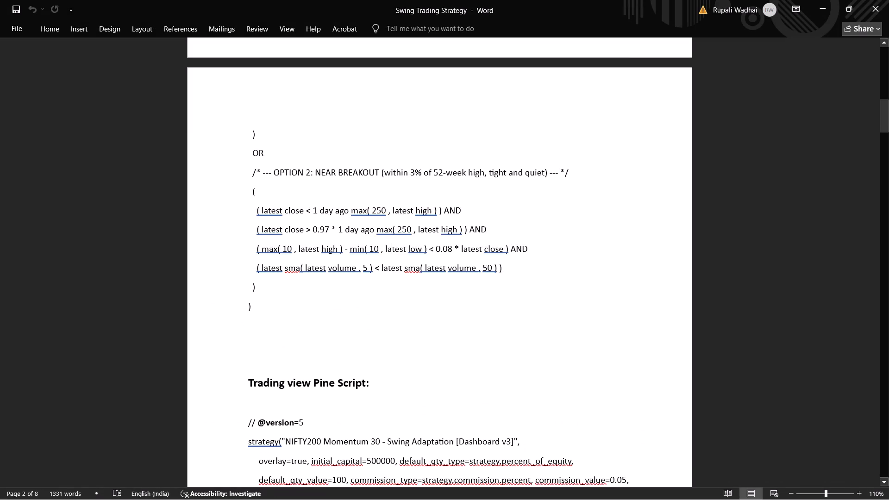
pyautogui.scroll(-14, 350, 279)
pyautogui.scroll(-17, 350, 279)
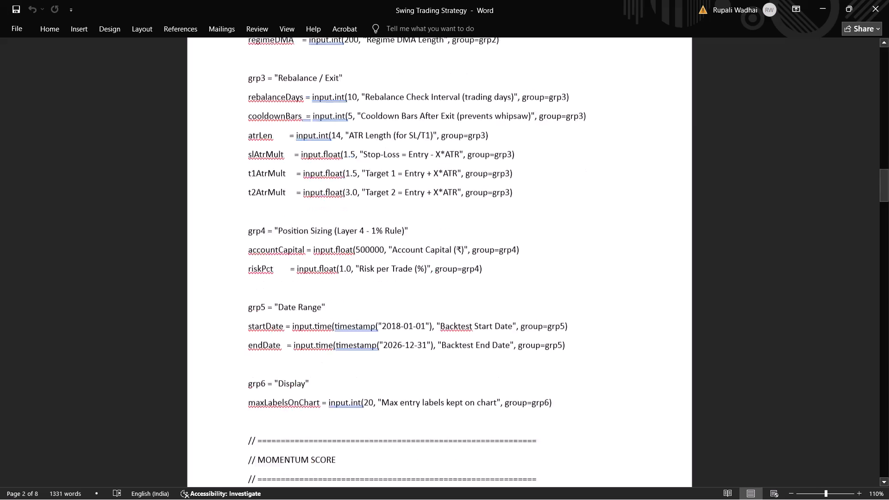
pyautogui.scroll(-10, 350, 275)
pyautogui.scroll(-12, 350, 275)
pyautogui.scroll(-11, 350, 258)
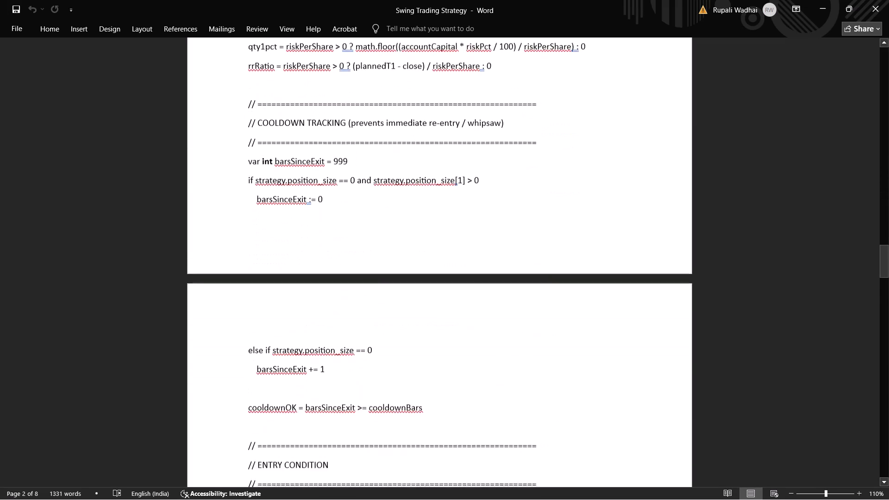
pyautogui.scroll(-17, 350, 256)
pyautogui.click(888, 0)
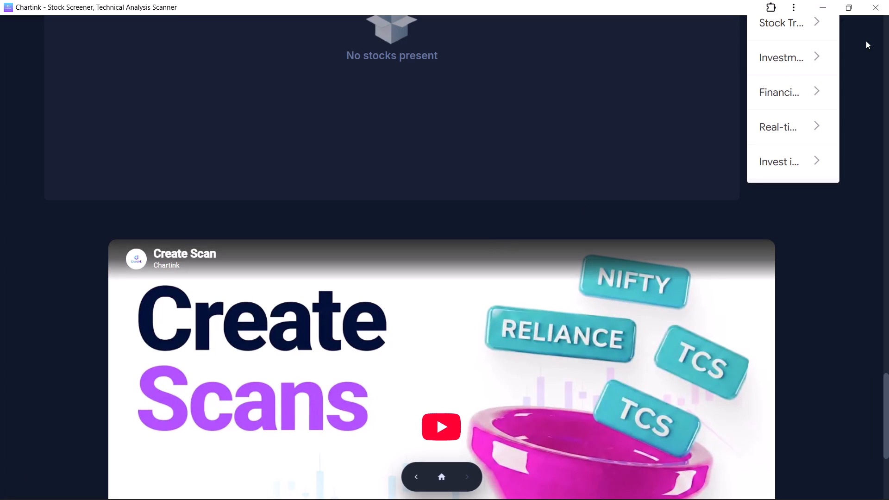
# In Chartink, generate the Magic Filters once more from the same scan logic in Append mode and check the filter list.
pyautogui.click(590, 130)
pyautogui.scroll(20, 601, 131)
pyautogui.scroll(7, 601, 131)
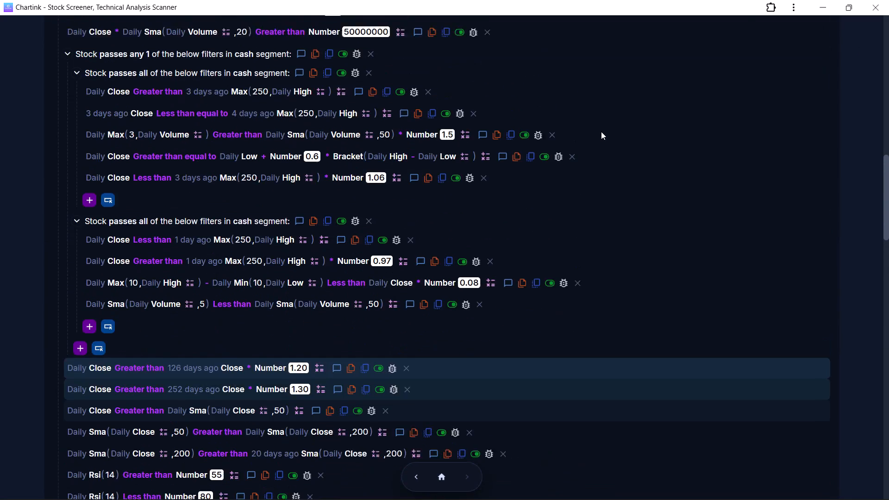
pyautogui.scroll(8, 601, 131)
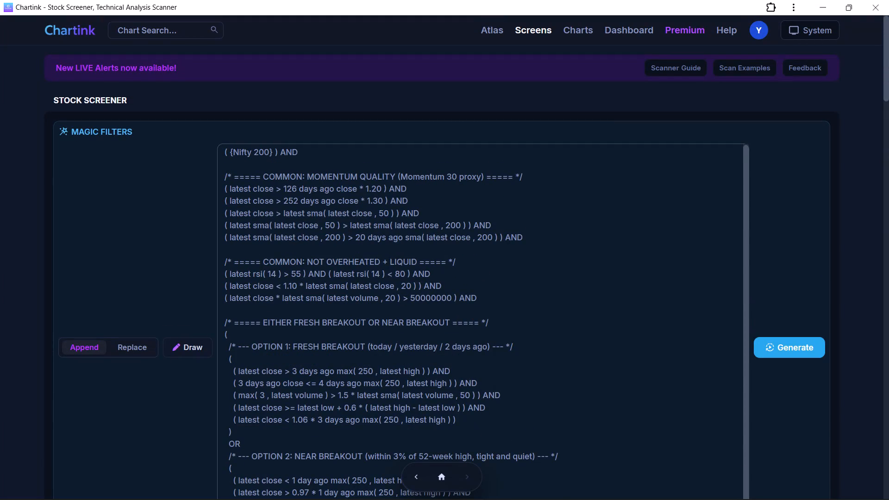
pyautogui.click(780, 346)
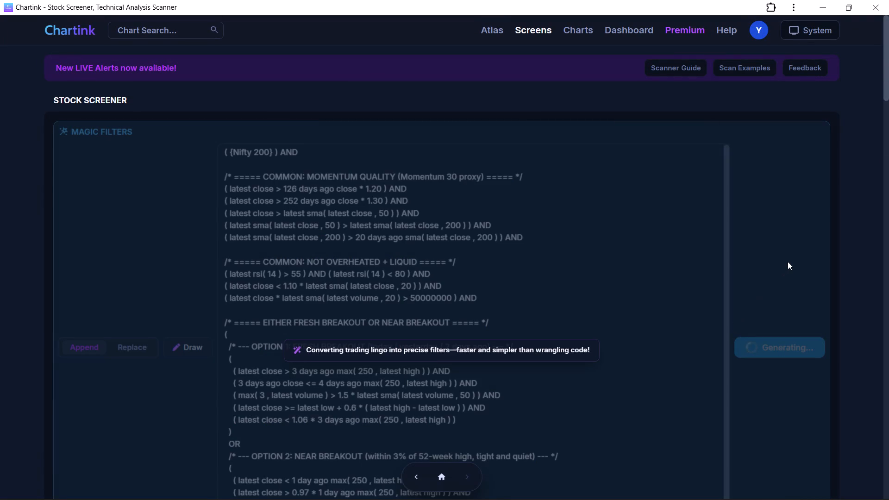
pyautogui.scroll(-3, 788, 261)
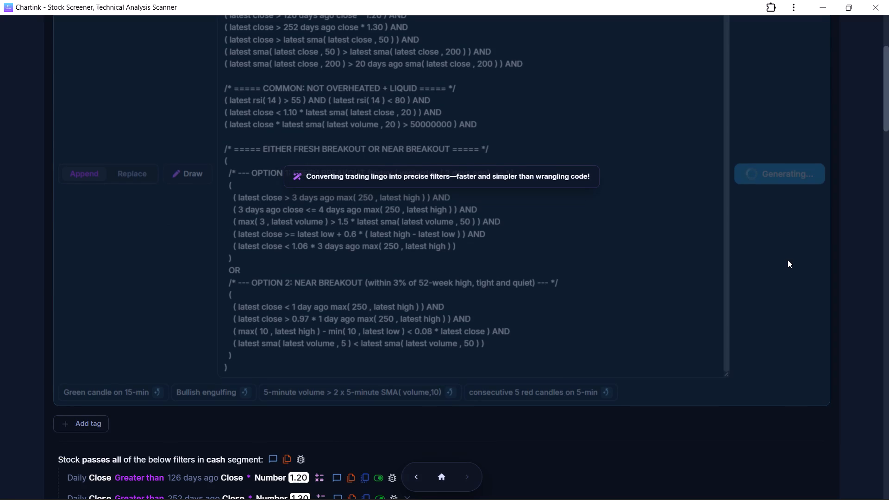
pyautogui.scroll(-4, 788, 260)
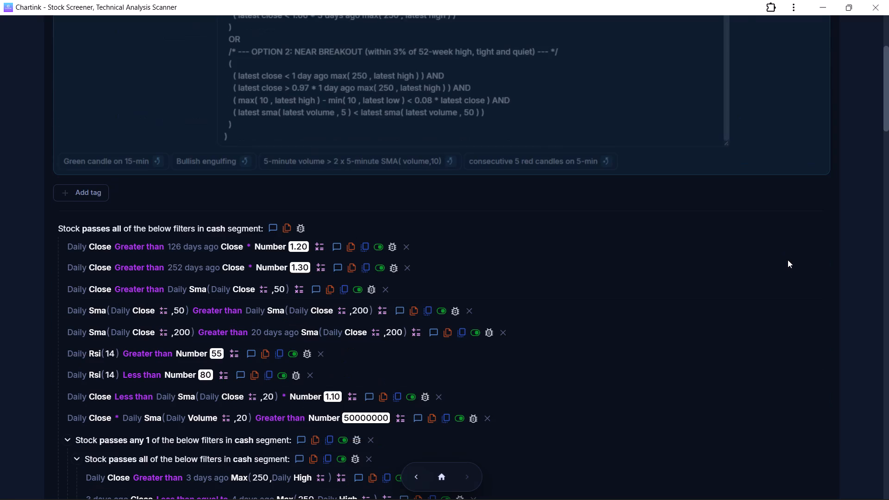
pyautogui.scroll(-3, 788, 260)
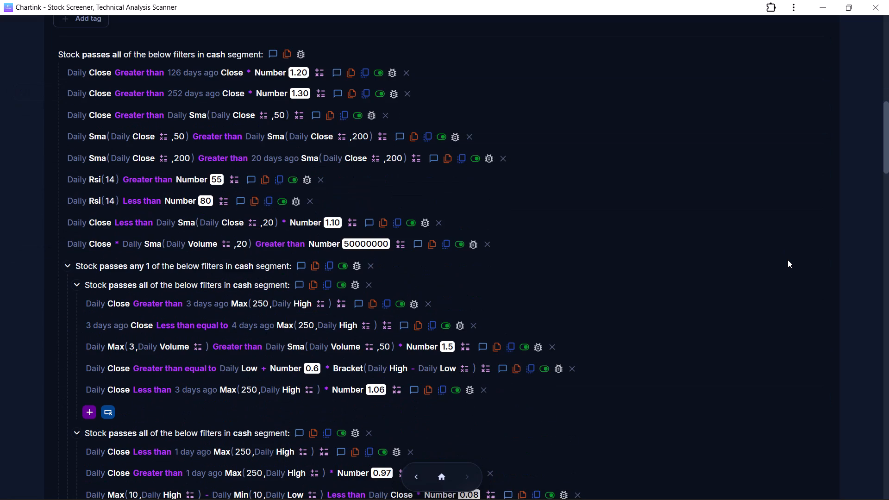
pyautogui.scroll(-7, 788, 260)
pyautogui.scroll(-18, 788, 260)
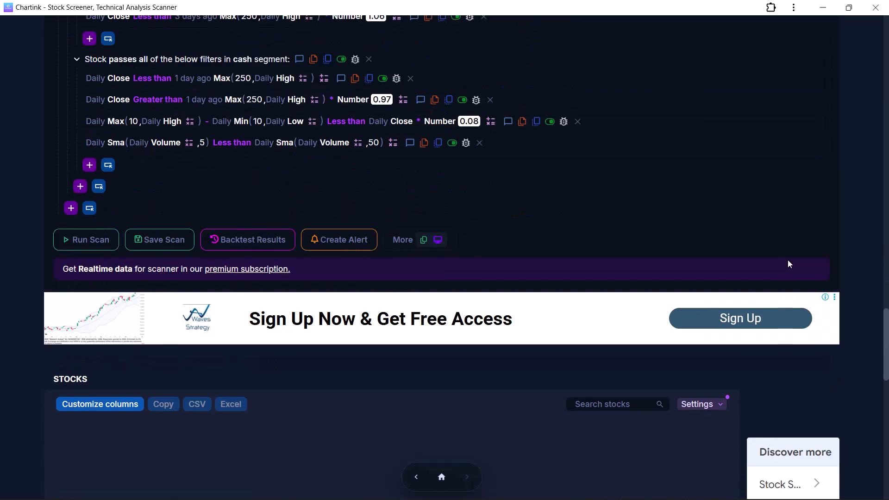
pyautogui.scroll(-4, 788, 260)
# Close the Chartink window and the TRADING folder window, and refresh the desktop.
pyautogui.click(888, 0)
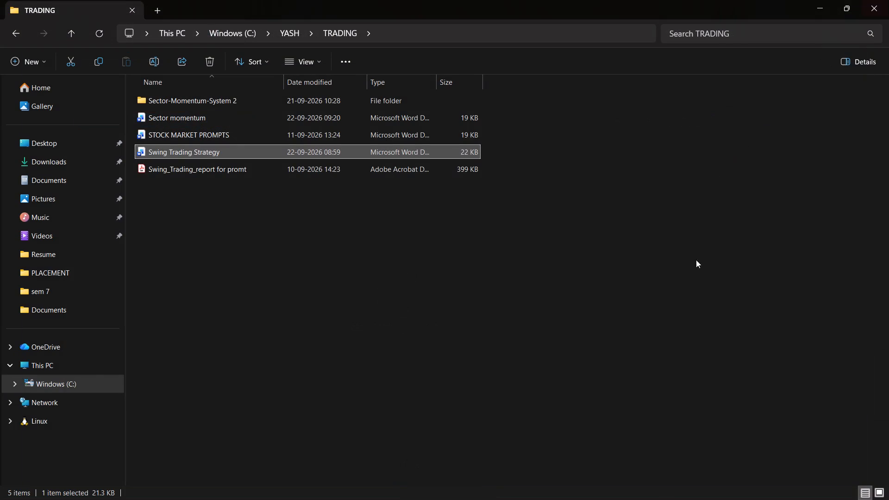
pyautogui.click(649, 237)
pyautogui.click(888, 0)
pyautogui.rightClick(513, 111)
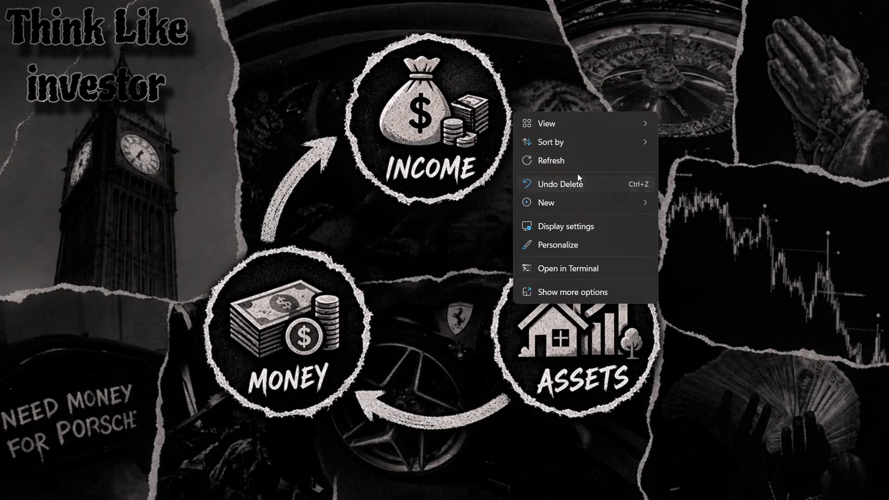
pyautogui.click(583, 161)
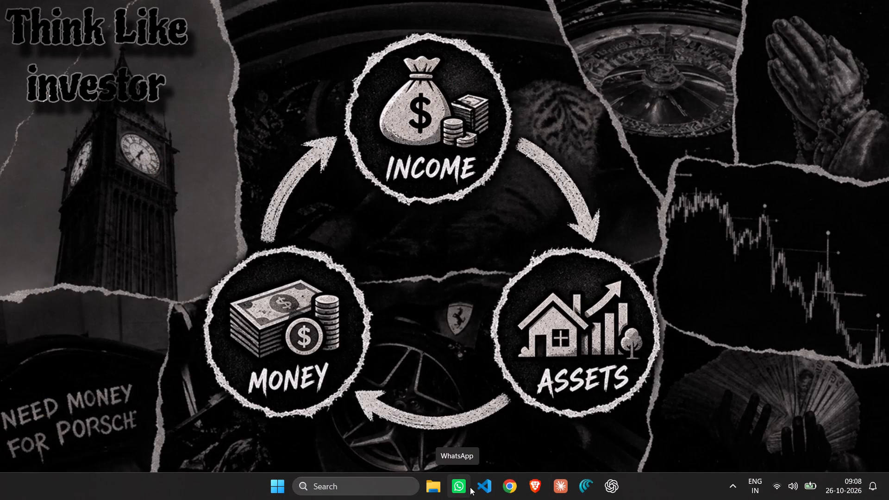
# Open the Sector momentum Word document from the TRADING folder inside YASH on the C: drive.
pyautogui.click(444, 493)
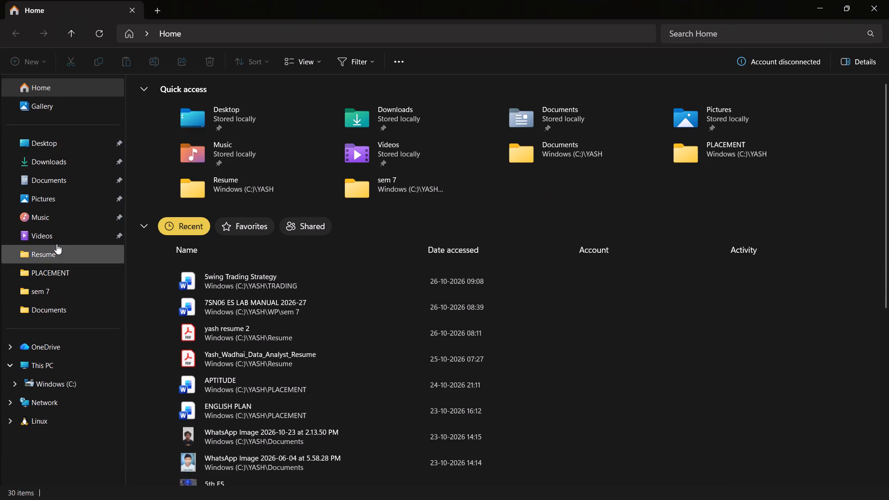
pyautogui.click(60, 382)
pyautogui.doubleClick(868, 204)
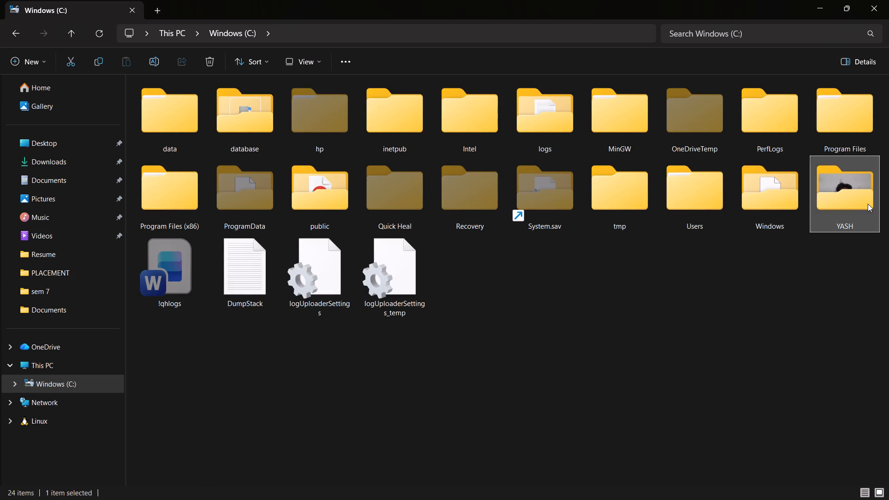
pyautogui.click(182, 272)
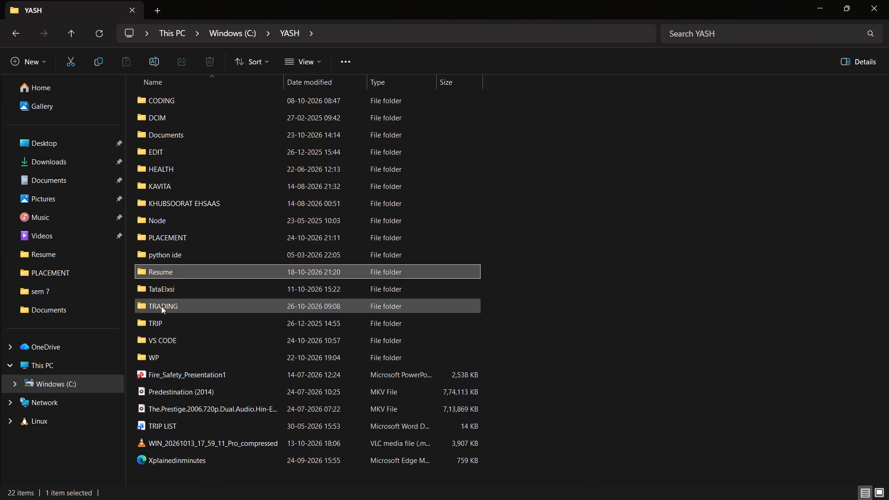
pyautogui.doubleClick(161, 308)
pyautogui.doubleClick(164, 121)
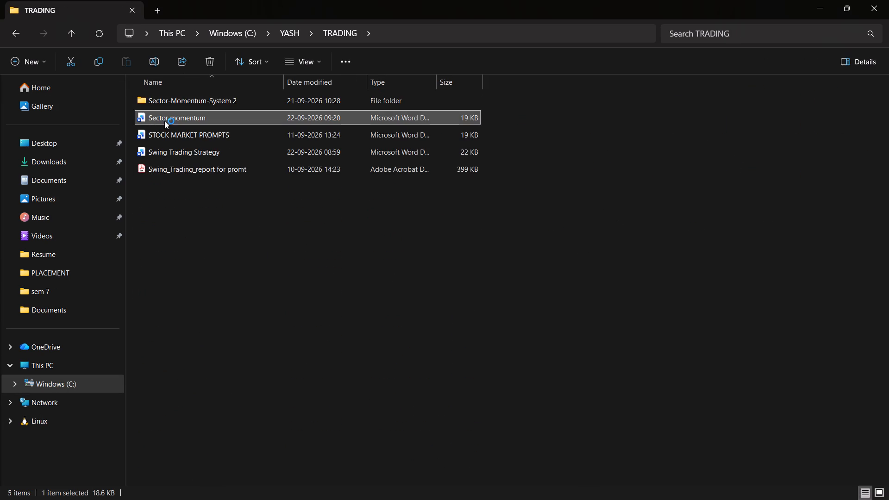
# Copy the complete Chartink scan logic, starting with ( {cash} (, from the Sector momentum document.
pyautogui.scroll(6, 318, 237)
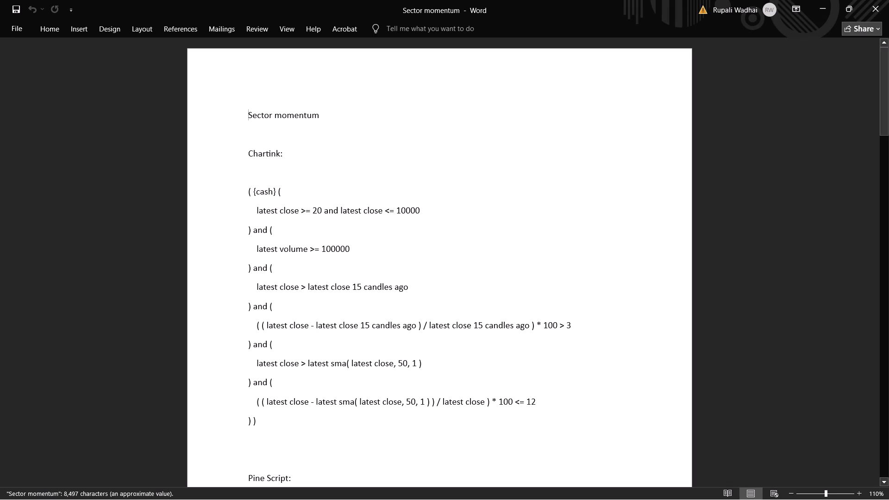
pyautogui.scroll(-8, 318, 237)
pyautogui.scroll(9, 318, 236)
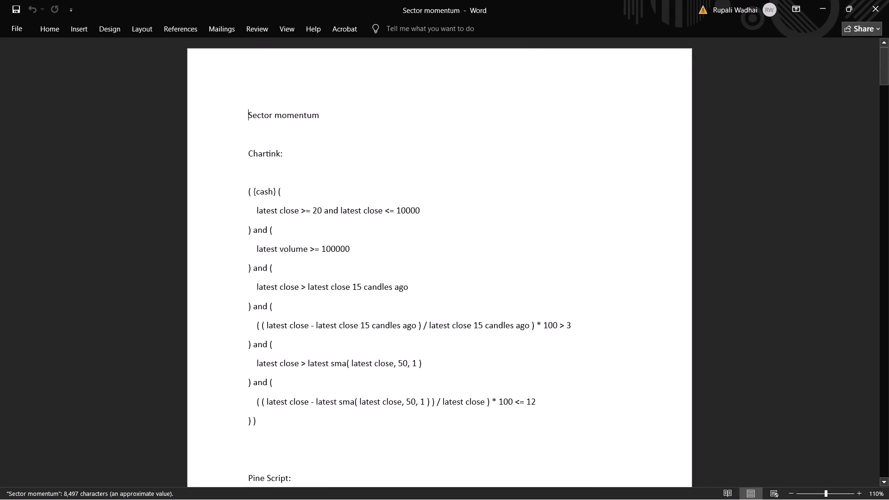
pyautogui.moveTo(236, 194); pyautogui.dragTo(367, 431)
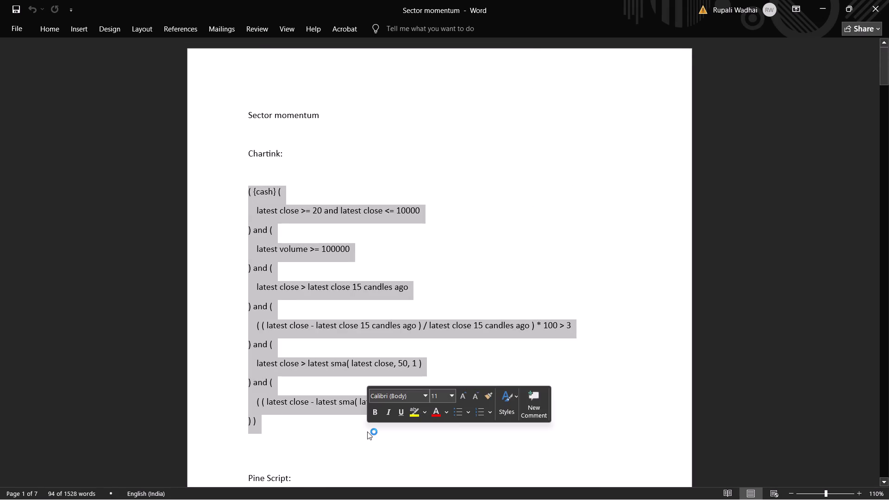
pyautogui.hotkey('ctrl', 'c')
# Look through the Pine Script section below the scan logic and close the File Explorer window.
pyautogui.scroll(-6, 367, 431)
pyautogui.scroll(-12, 398, 359)
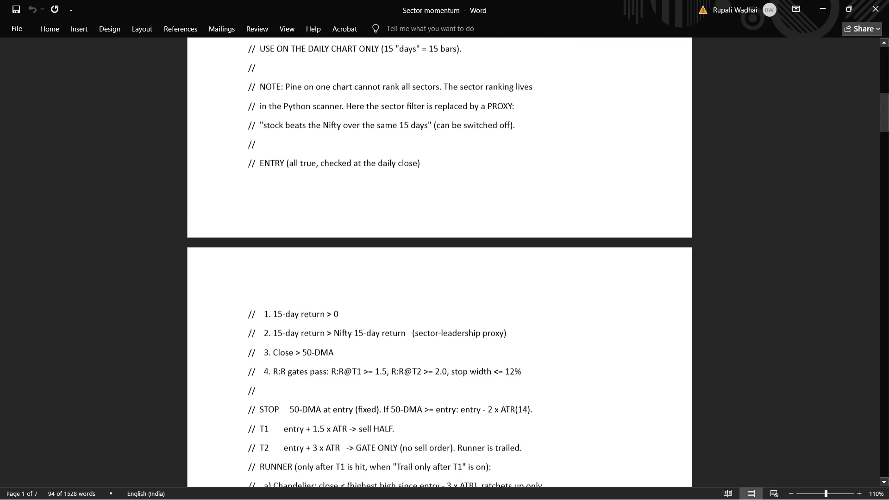
pyautogui.scroll(-15, 398, 359)
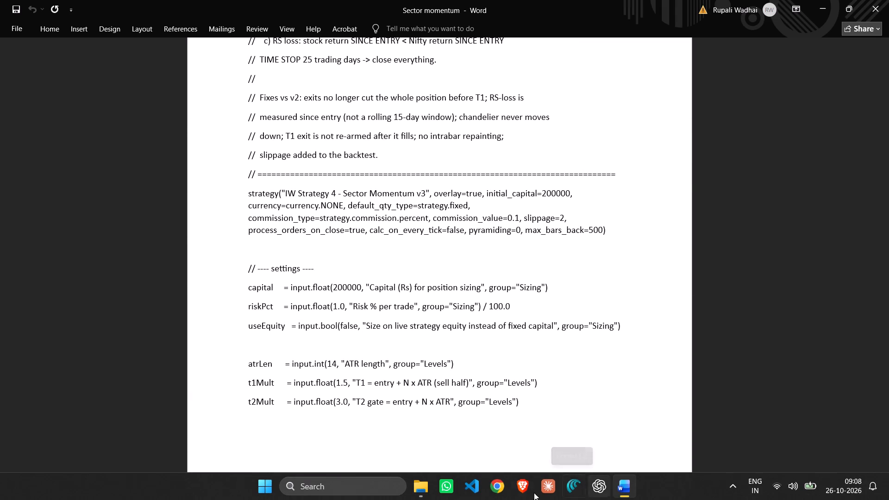
pyautogui.click(423, 496)
pyautogui.click(888, 0)
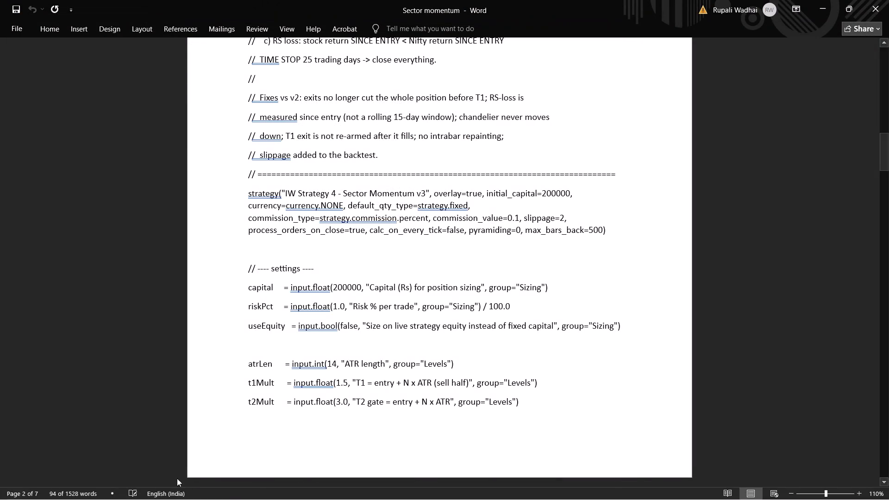
# Open the Chartink app and start creating a new scan.
pyautogui.click(256, 488)
pyautogui.write('cahrt')
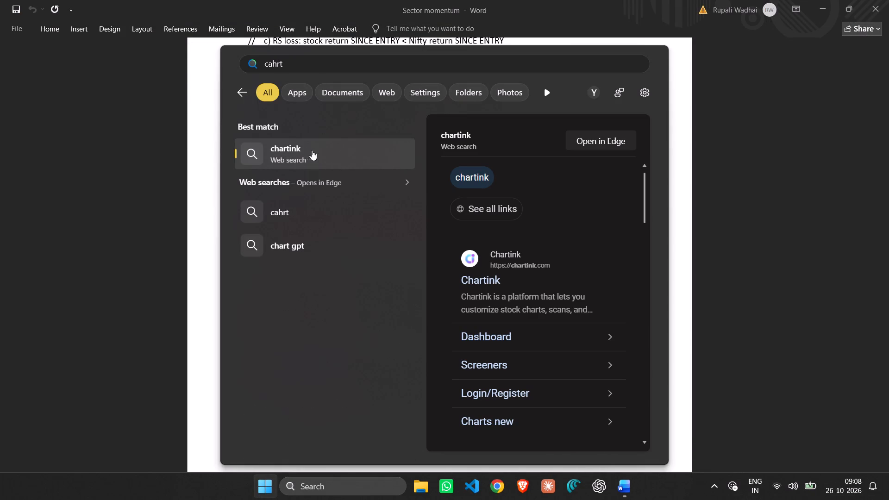
pyautogui.press('BackSpace')
pyautogui.press('BackSpace')
pyautogui.press('BackSpace')
pyautogui.press('BackSpace')
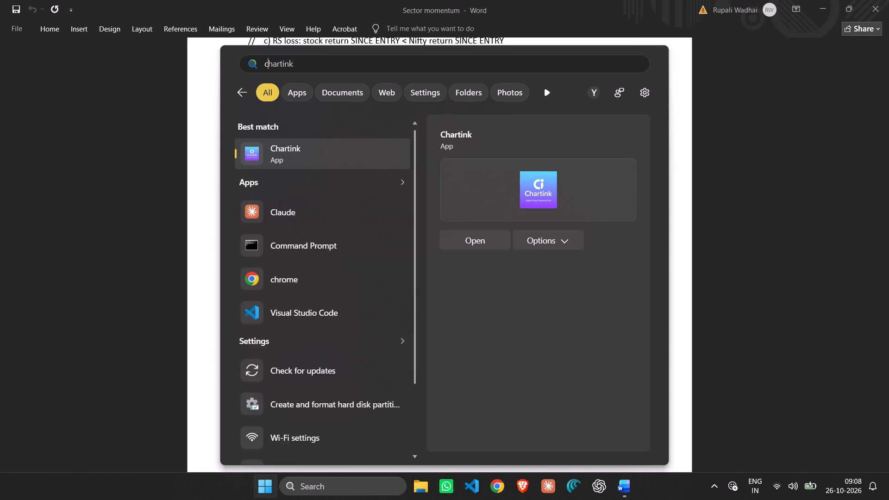
pyautogui.click(296, 151)
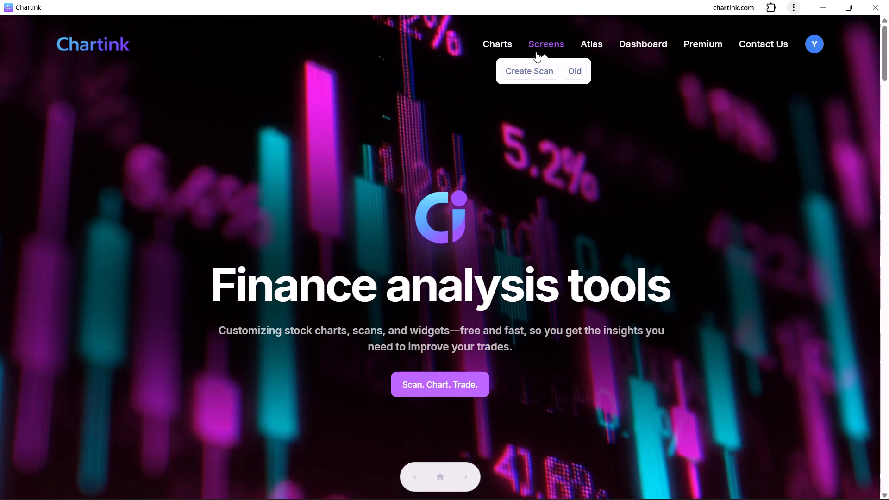
pyautogui.click(524, 66)
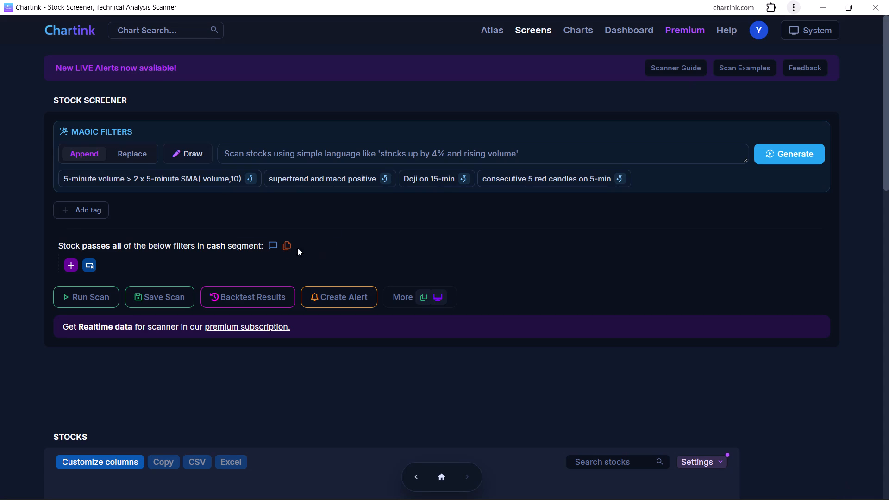
# Paste the copied Sector momentum scan logic into Magic Filters and generate the scan filters in Append mode.
pyautogui.click(458, 155)
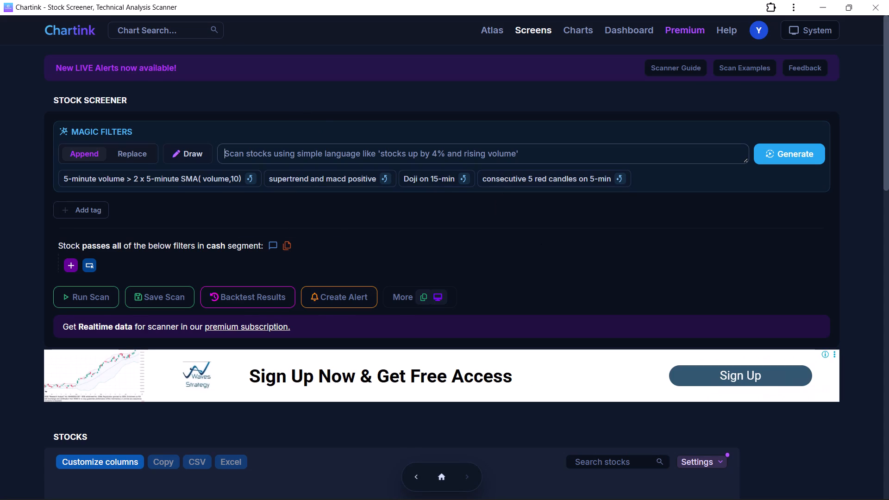
pyautogui.hotkey('ctrl', 'v')
pyautogui.click(774, 239)
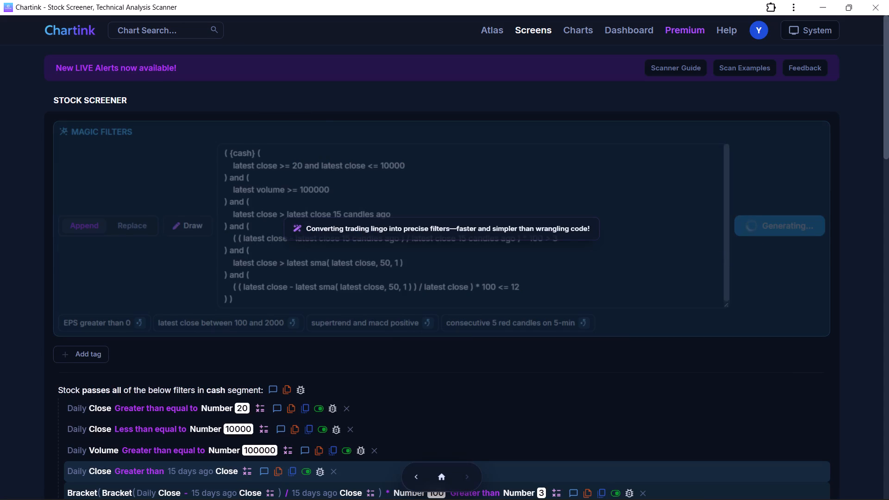
# Look through the list of stocks matching the scan, including the chart preview of Jindal Poly Films Limited.
pyautogui.scroll(-8, 564, 270)
pyautogui.scroll(-1, 401, 385)
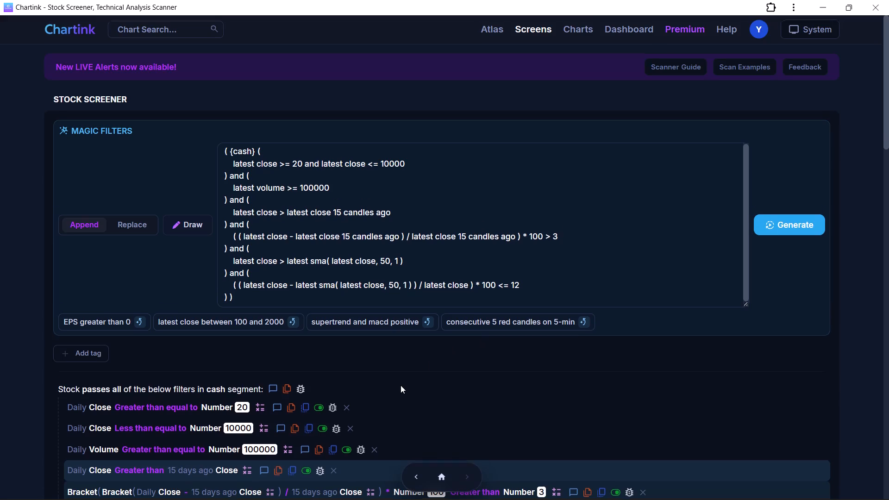
pyautogui.scroll(-10, 401, 385)
pyautogui.scroll(-5, 362, 353)
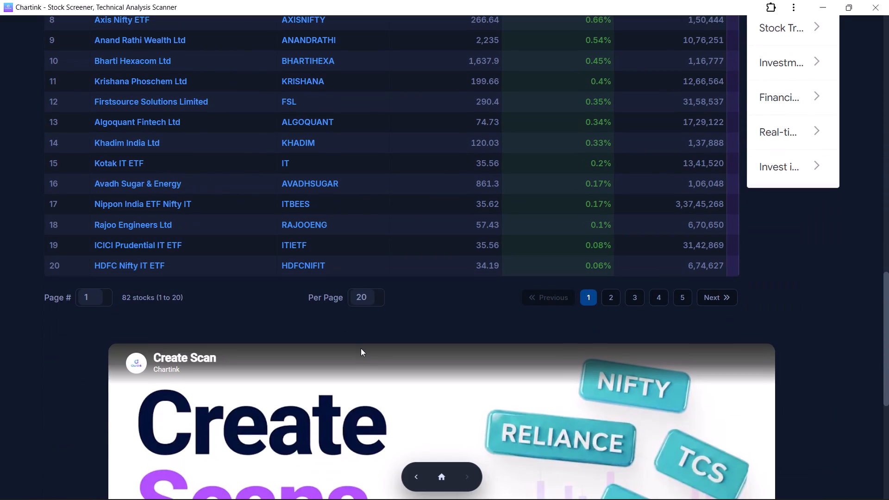
pyautogui.scroll(4, 361, 347)
pyautogui.scroll(-4, 361, 347)
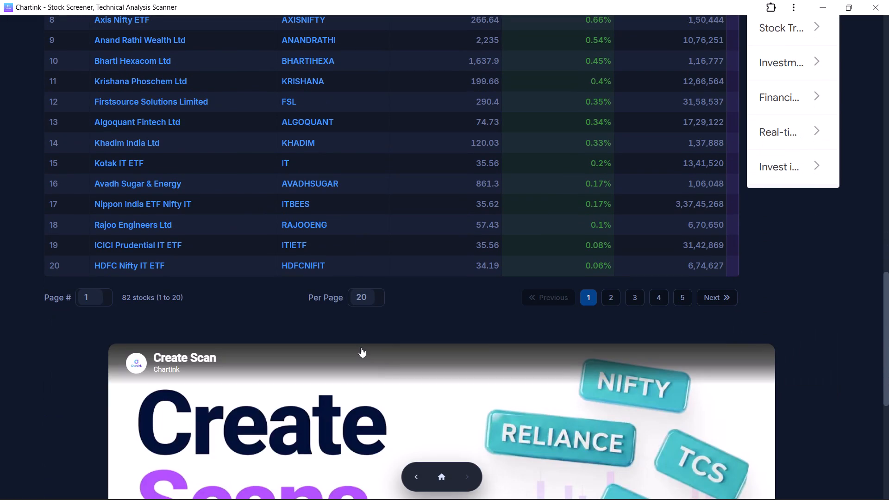
pyautogui.scroll(5, 361, 347)
pyautogui.scroll(-5, 361, 347)
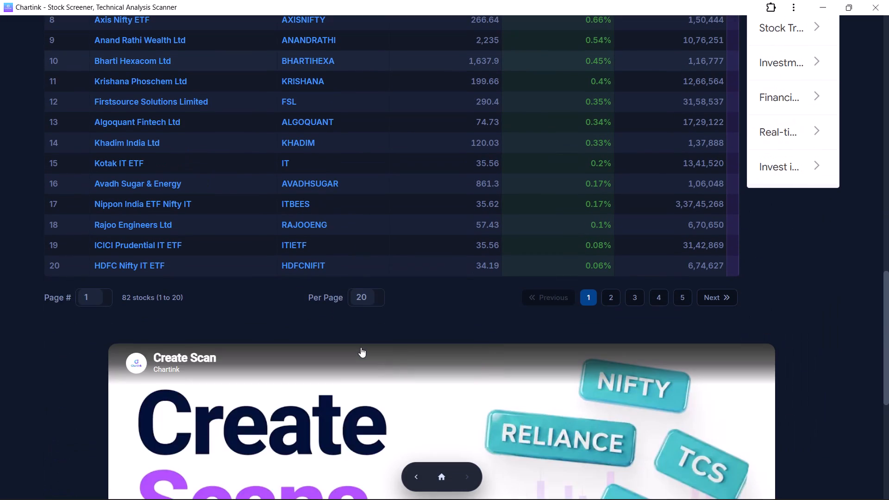
pyautogui.scroll(5, 361, 347)
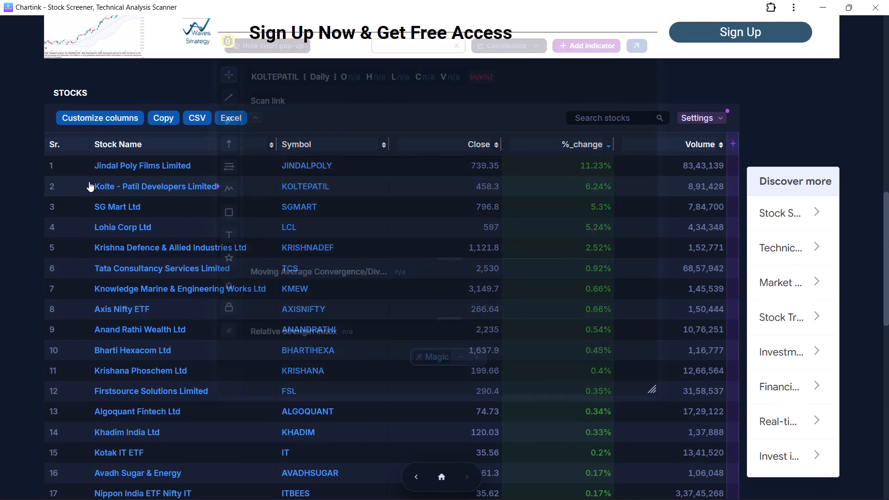
pyautogui.click(10, 175)
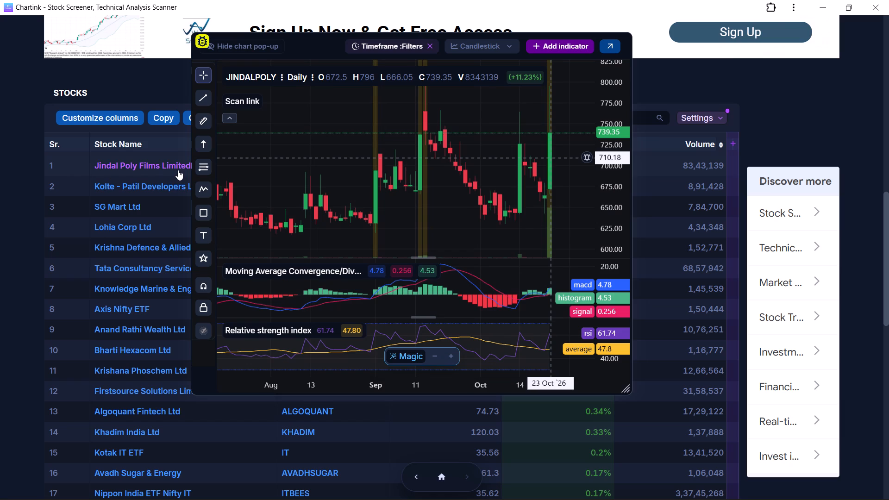
pyautogui.click(7, 162)
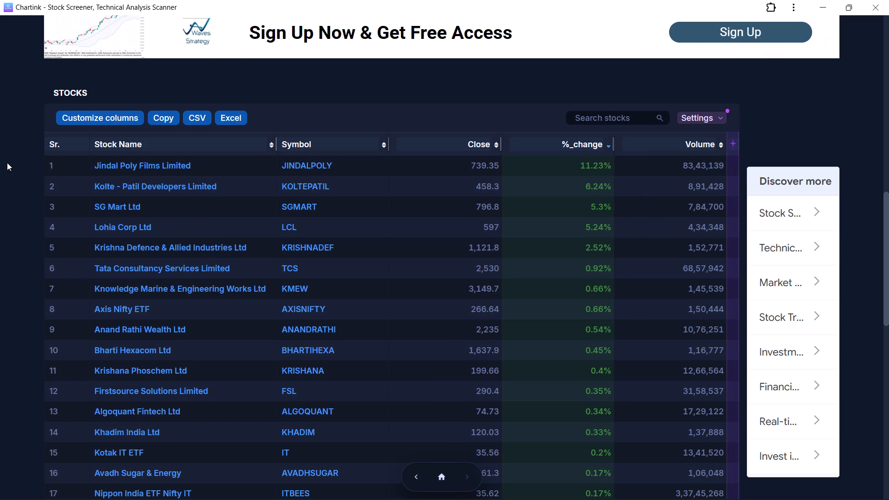
# Review the pasted scan logic and generated filter conditions, and return to the list of matching stocks.
pyautogui.scroll(8, 240, 208)
pyautogui.scroll(4, 297, 220)
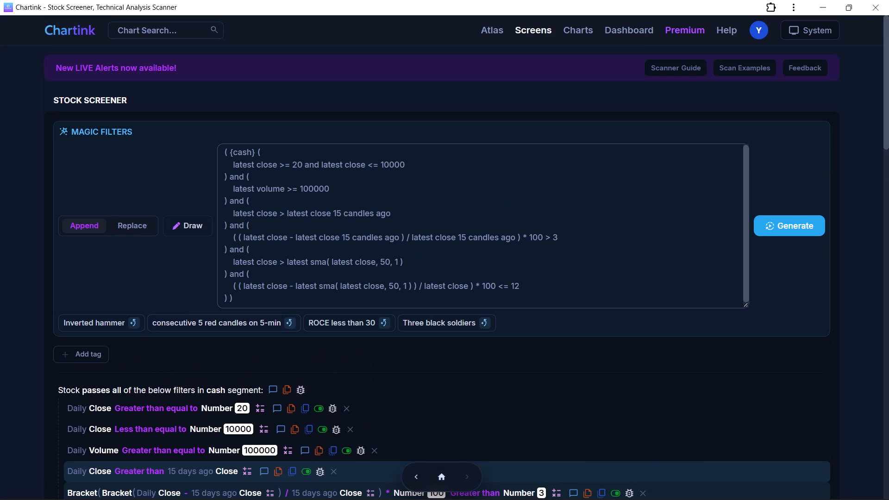
pyautogui.scroll(-1, 381, 267)
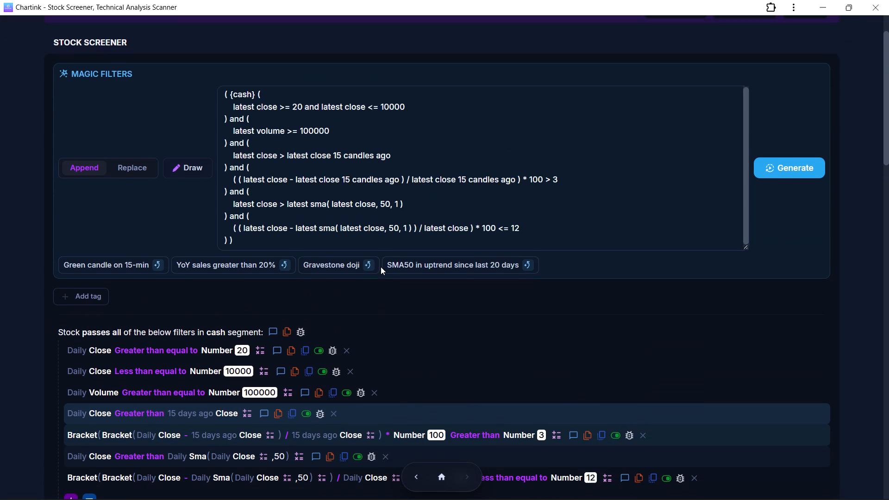
pyautogui.scroll(-11, 381, 267)
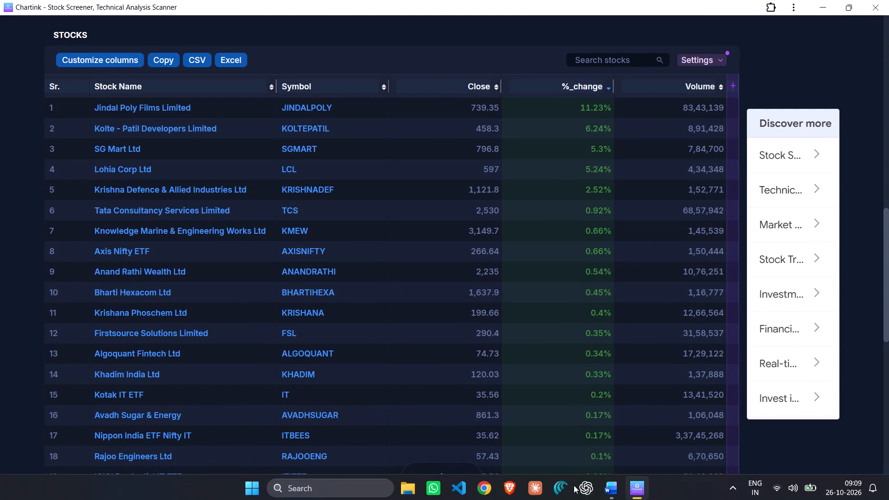
# Open the TradingView app and switch to its Stock Screener.
pyautogui.click(241, 487)
pyautogui.write('tradi')
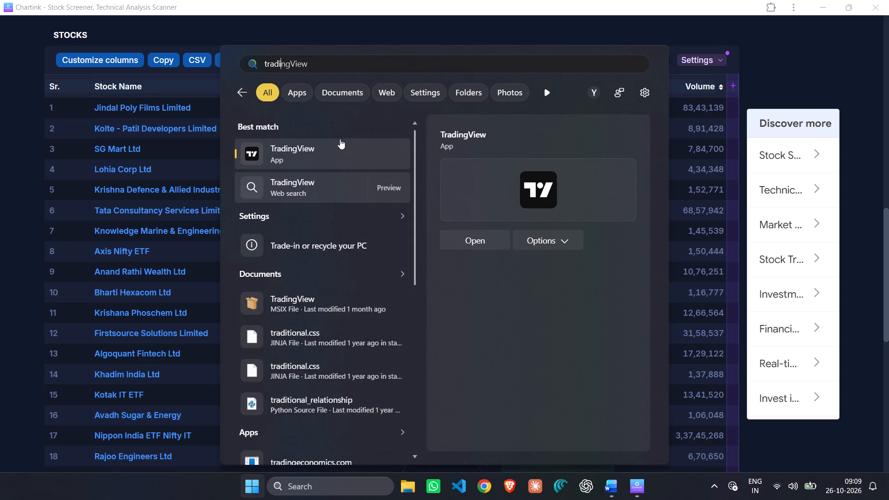
pyautogui.click(340, 139)
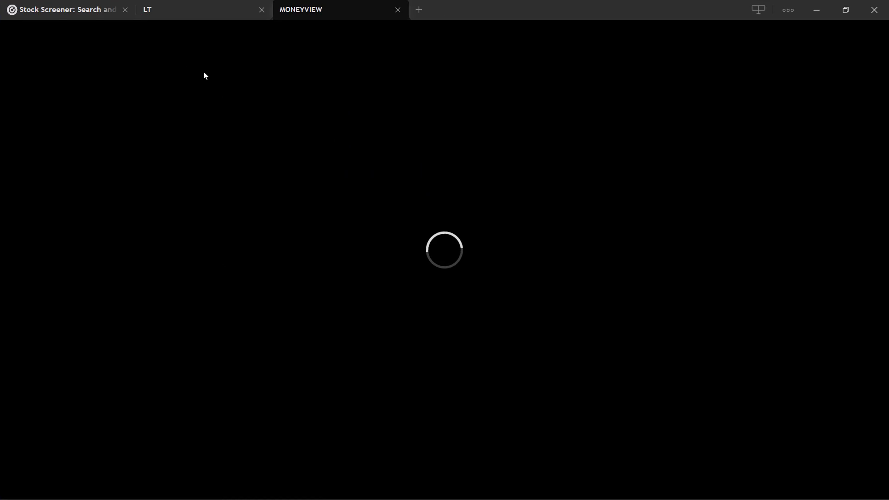
pyautogui.click(50, 15)
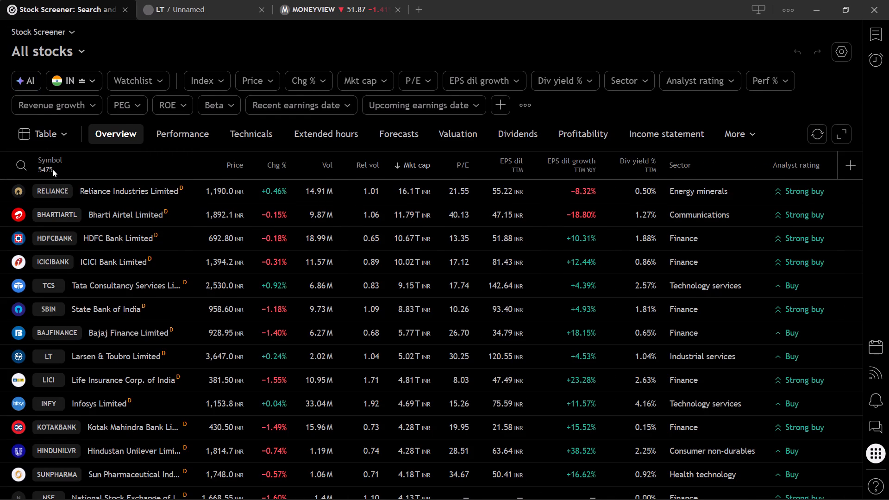
# Copy the symbol JINDALPOLY from the Chartink results and search for it in the TradingView stock screener.
pyautogui.click(14, 167)
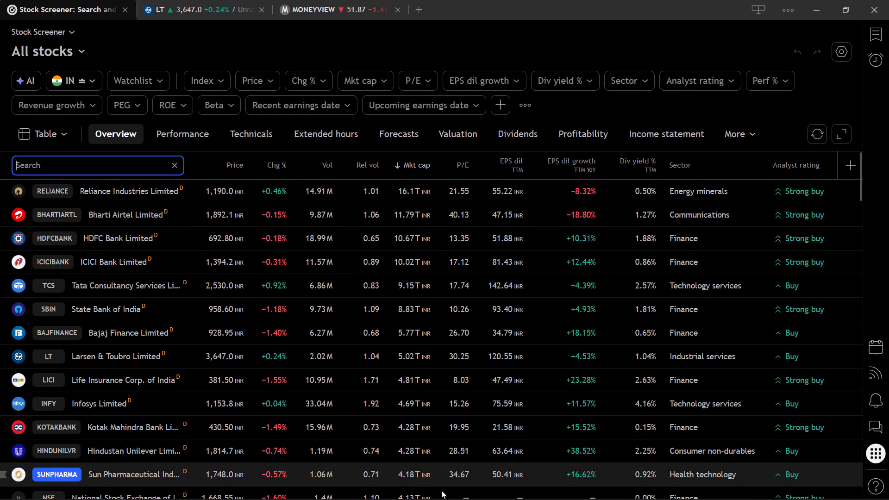
pyautogui.click(619, 485)
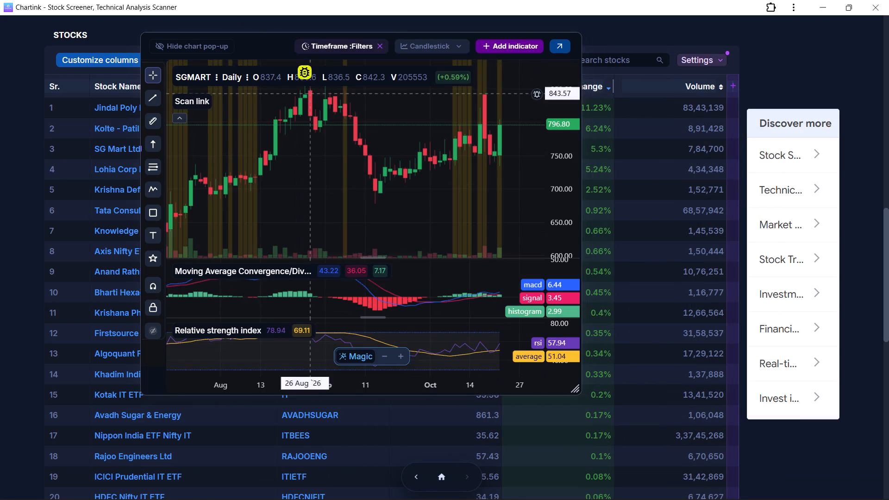
pyautogui.click(346, 28)
pyautogui.moveTo(348, 108); pyautogui.dragTo(284, 112)
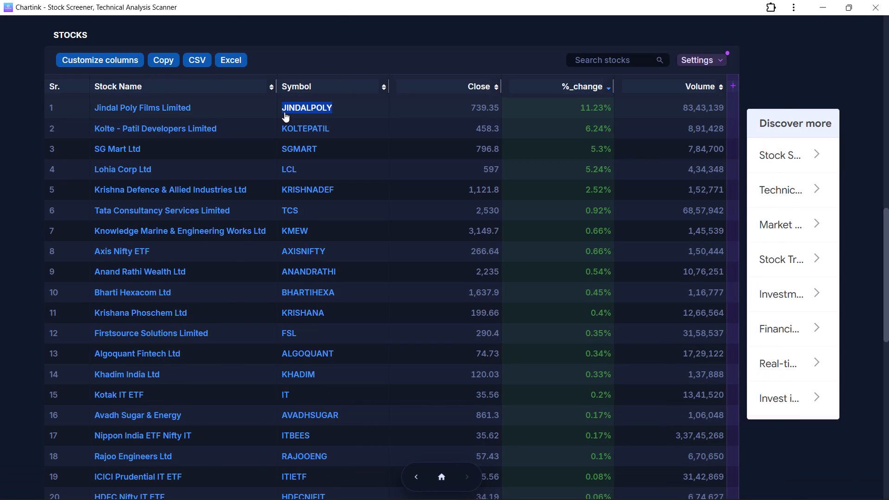
pyautogui.hotkey('ctrl', 'c')
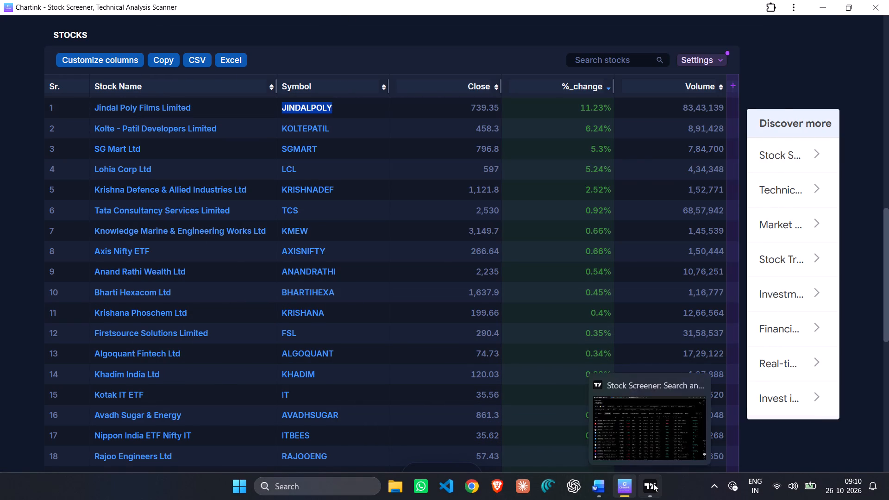
pyautogui.click(653, 483)
pyautogui.hotkey('ctrl', 'v')
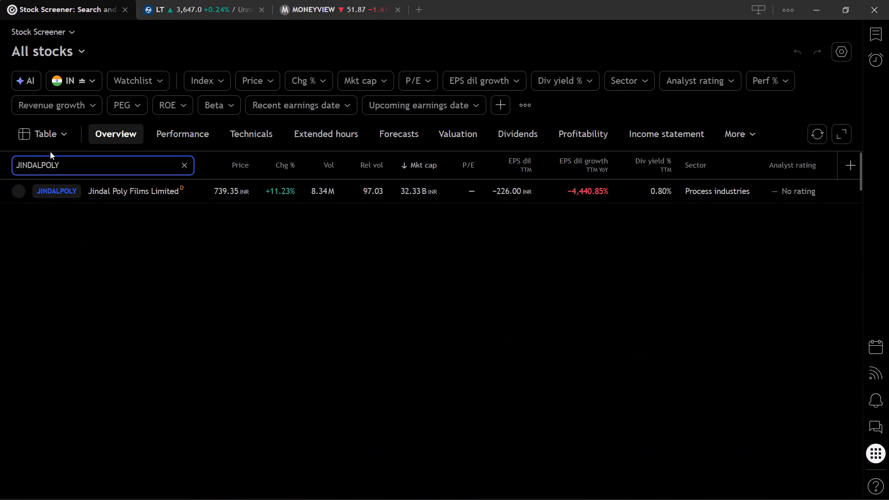
# Open the JINDALPOLY stock page from the screener result.
pyautogui.click(124, 185)
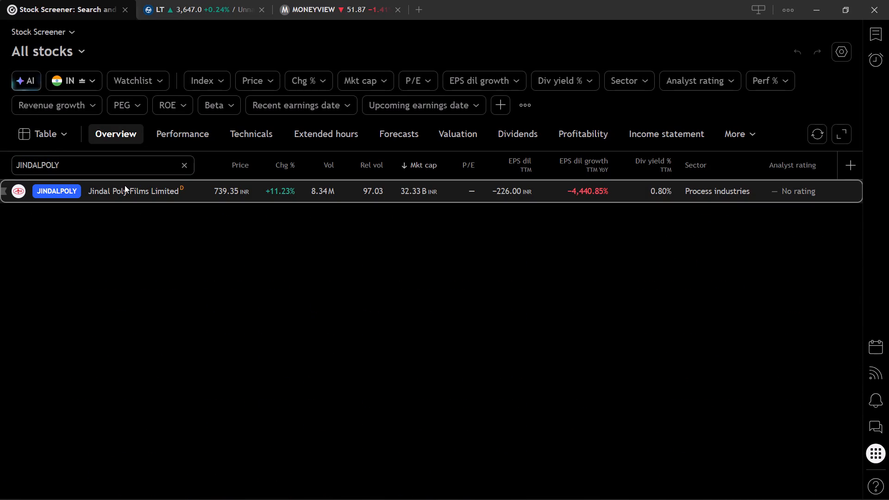
pyautogui.click(62, 193)
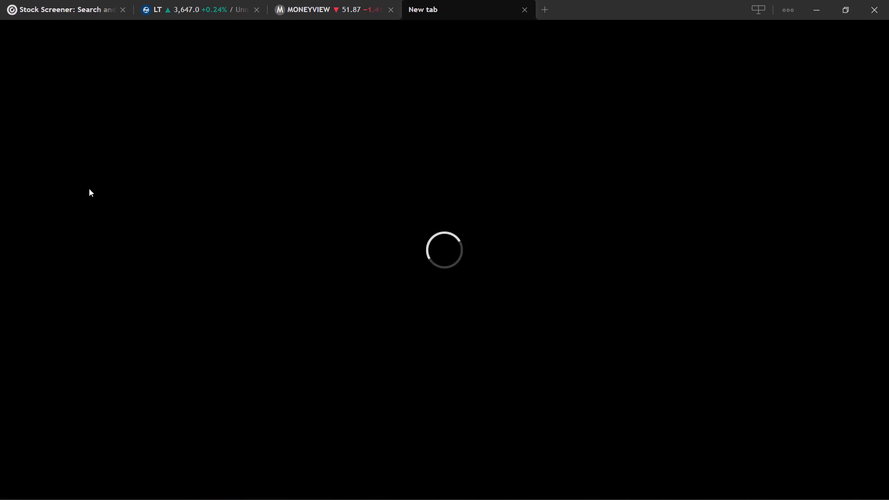
# Check the MONEYVIEW and LT charts and close the MONEYVIEW chart.
pyautogui.click(292, 11)
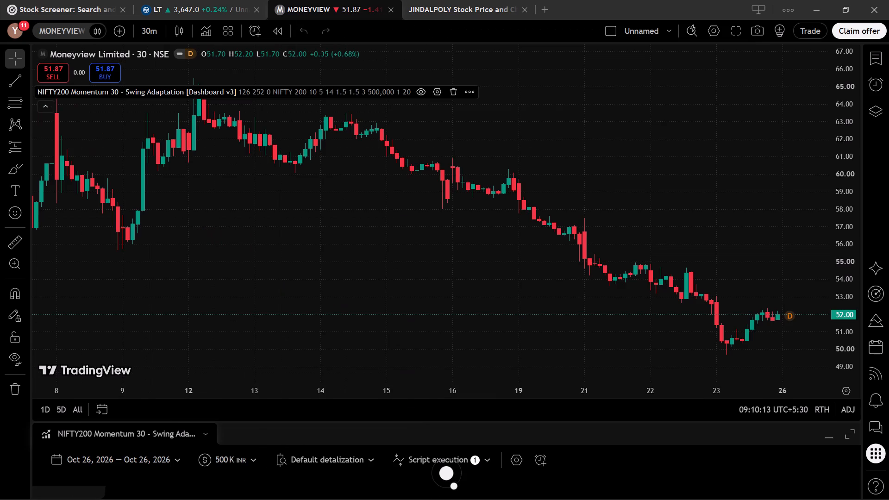
pyautogui.scroll(3, 535, 311)
pyautogui.scroll(-11, 535, 311)
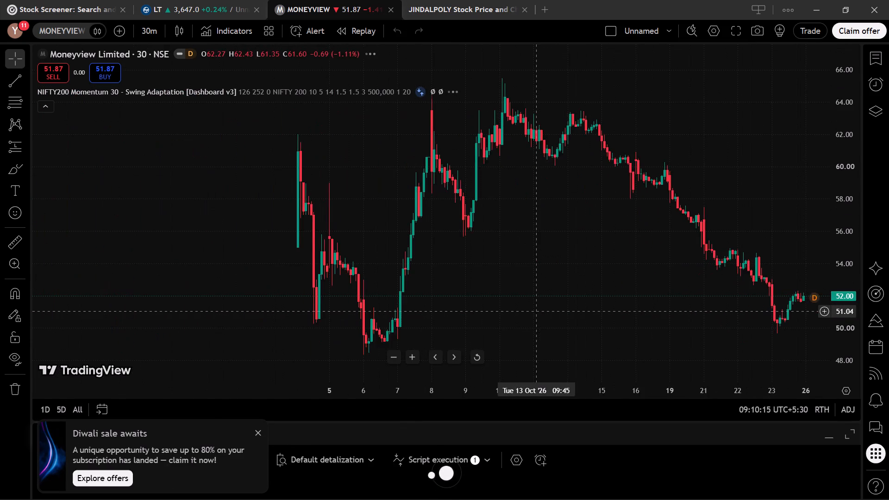
pyautogui.moveTo(535, 311); pyautogui.dragTo(392, 307)
pyautogui.click(222, 4)
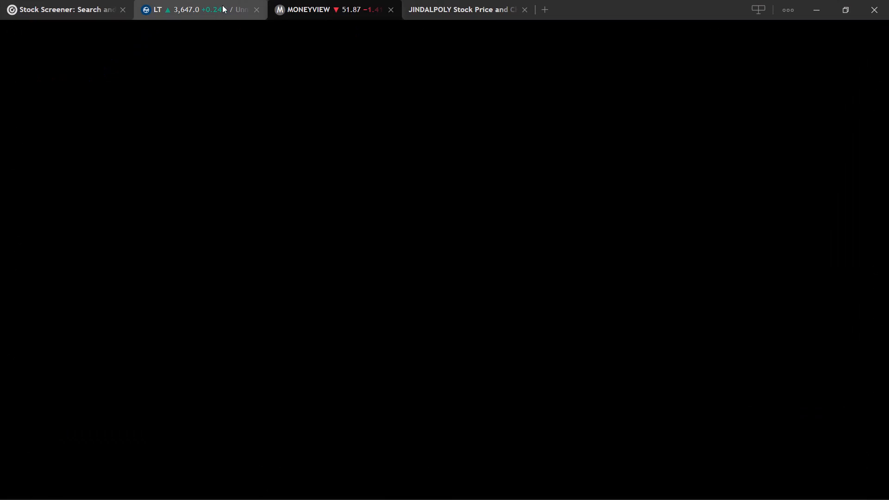
pyautogui.moveTo(563, 271); pyautogui.dragTo(400, 272)
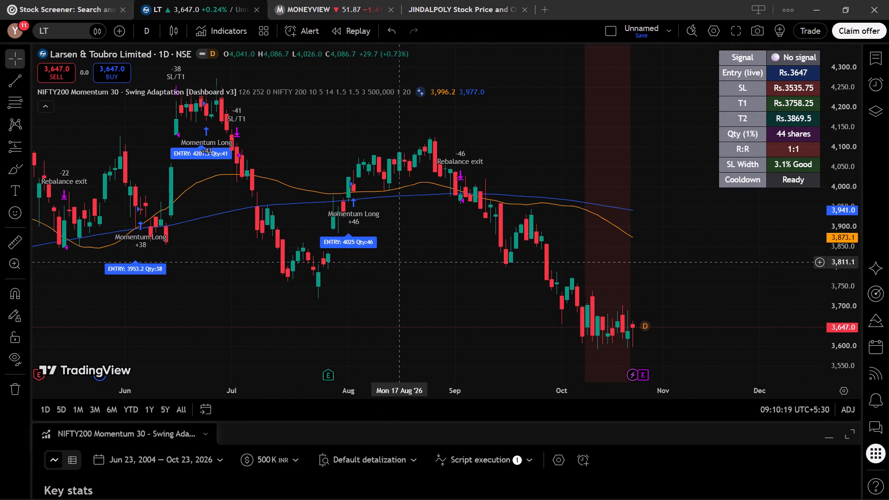
pyautogui.click(341, 4)
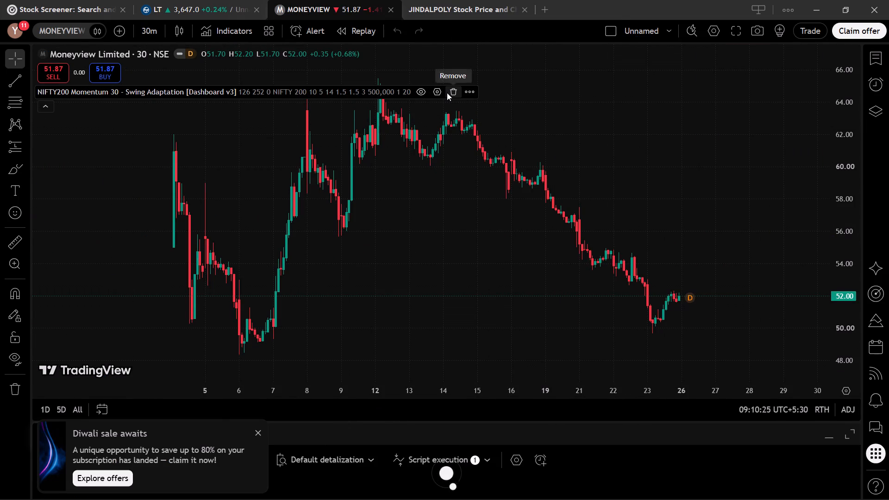
pyautogui.click(393, 13)
# Remove the NIFTY200 Momentum 30 - Swing Adaptation strategy from the LT daily chart.
pyautogui.click(232, 0)
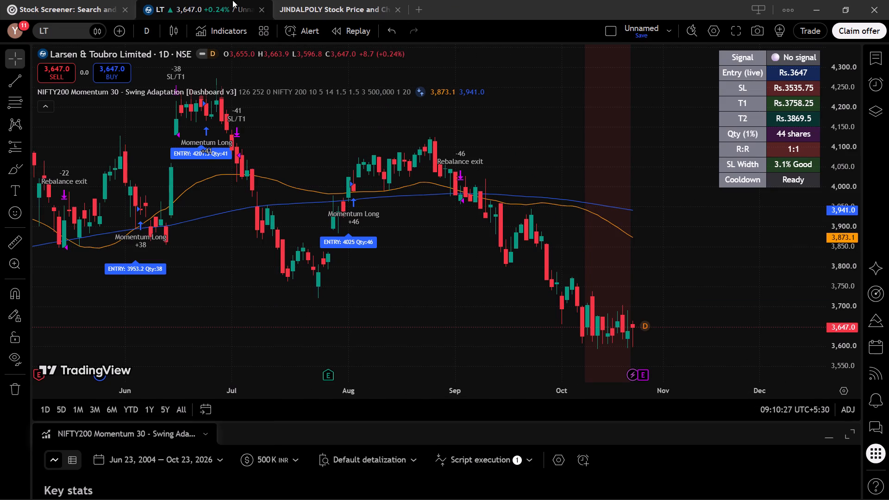
pyautogui.moveTo(533, 180); pyautogui.dragTo(469, 182)
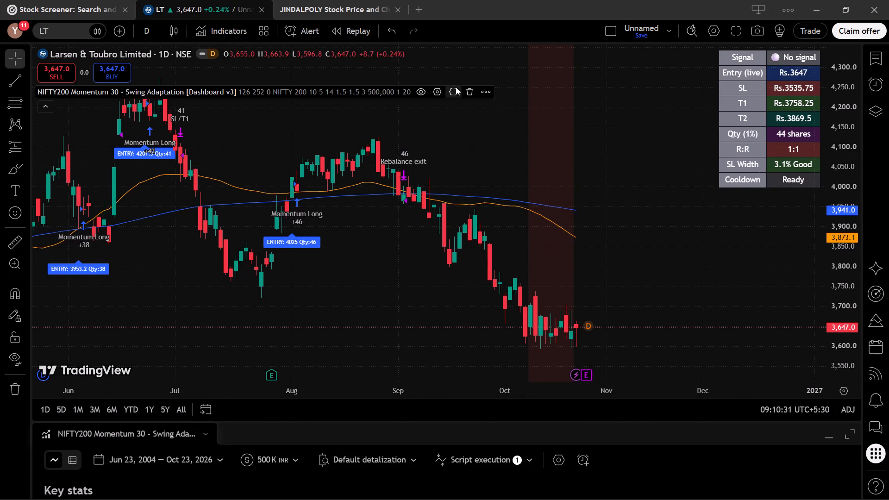
pyautogui.click(468, 88)
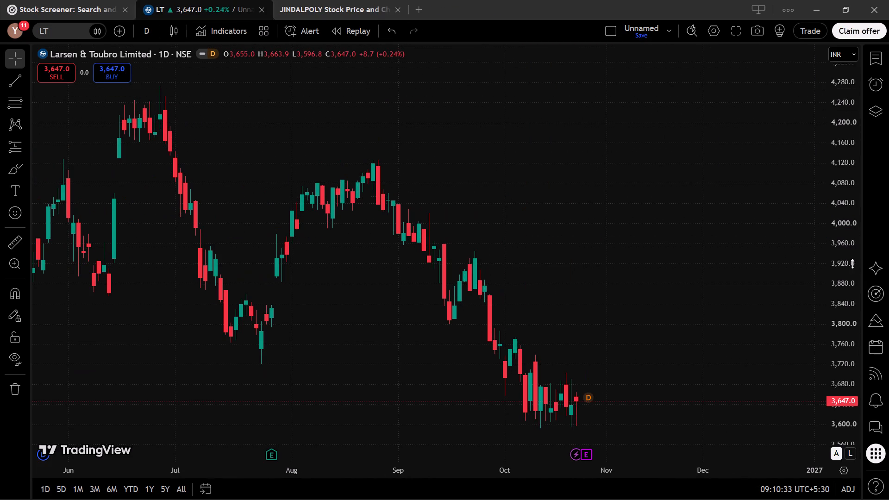
# Open the Pine Editor beside the LT chart.
pyautogui.click(878, 325)
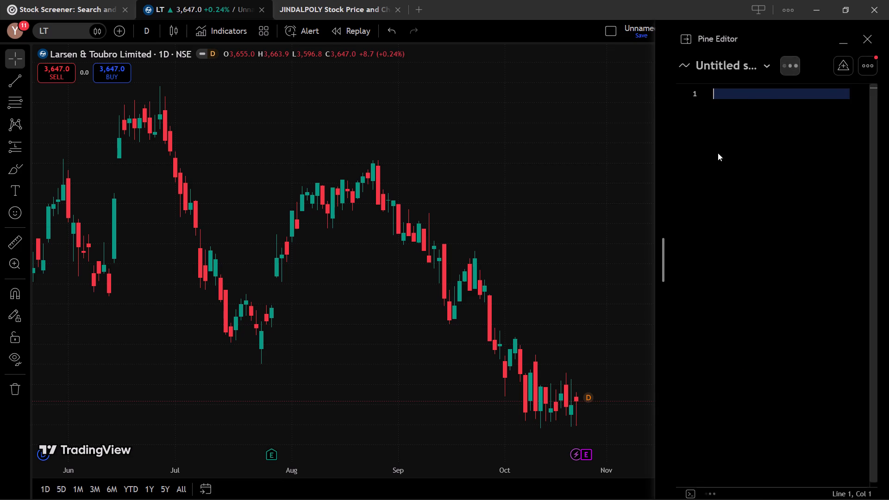
# Add the NIFTY200 Momentum 30 - Swing Adaptation strategy to the LT daily chart and close the Pine Editor.
pyautogui.click(763, 68)
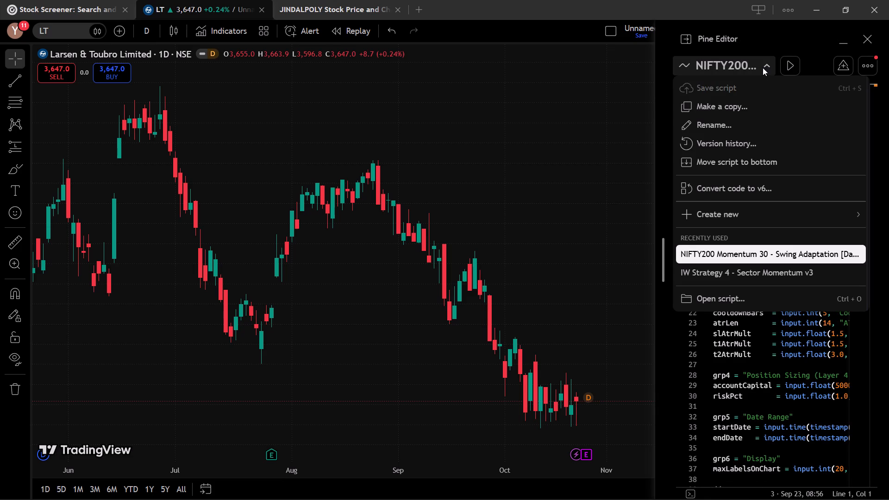
pyautogui.click(763, 68)
pyautogui.click(783, 64)
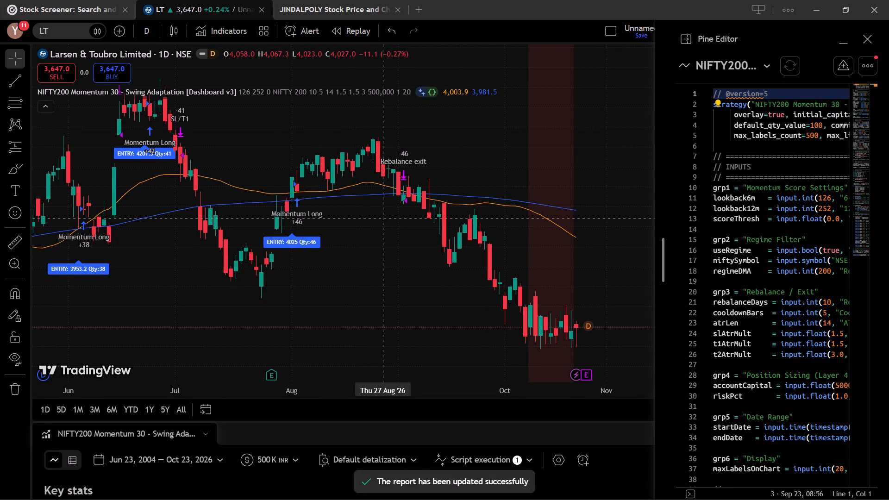
pyautogui.moveTo(385, 215); pyautogui.dragTo(258, 200)
pyautogui.click(868, 42)
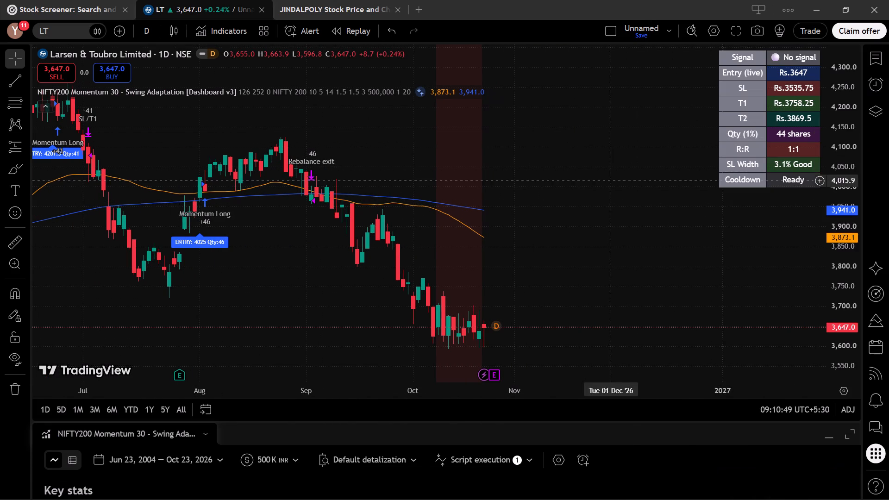
# Switch to Chartink and copy the TCS symbol from the scan's stock list.
pyautogui.click(621, 485)
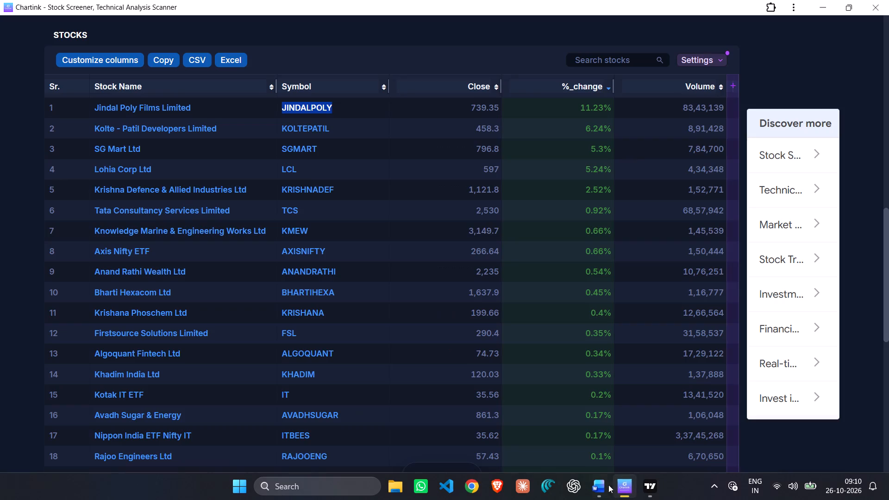
pyautogui.click(10, 135)
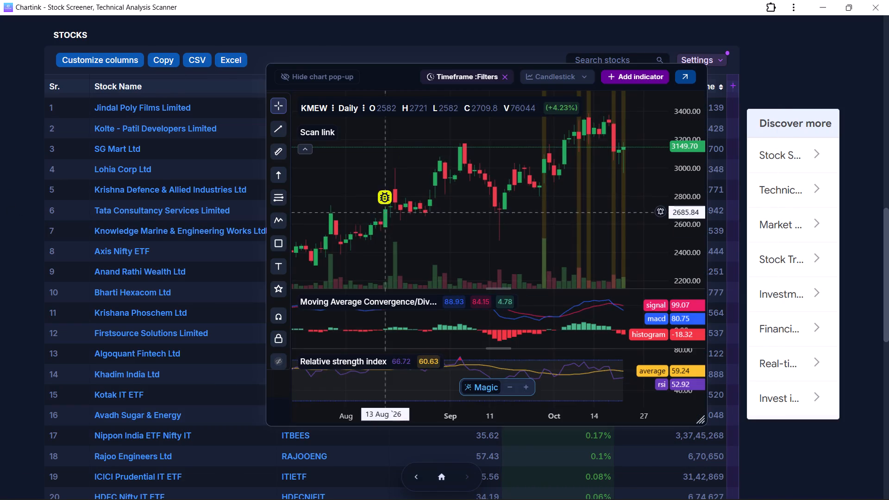
pyautogui.click(13, 168)
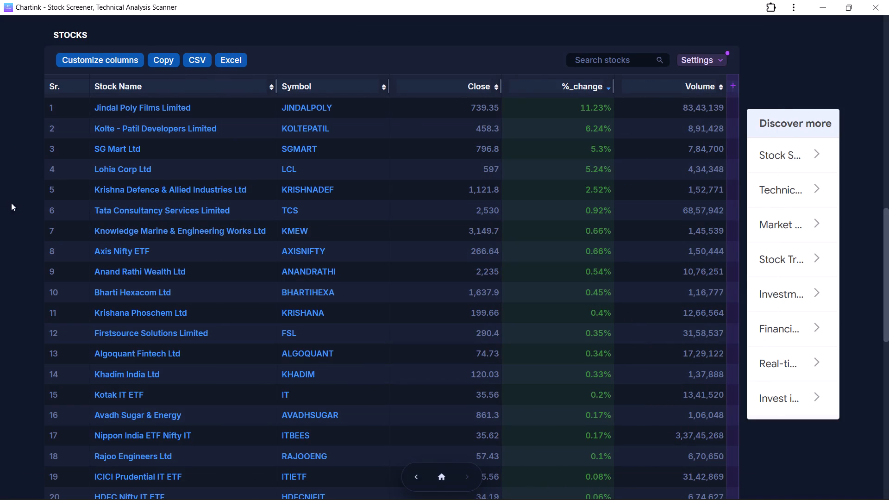
pyautogui.moveTo(364, 210); pyautogui.dragTo(287, 212)
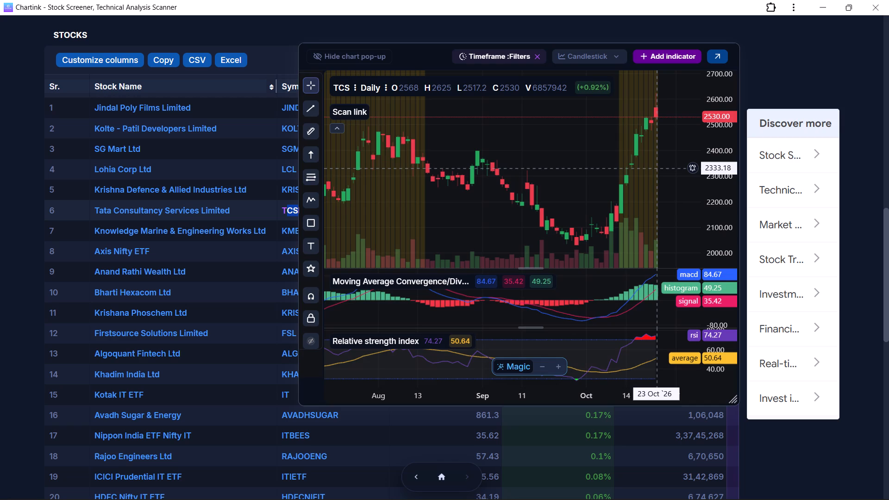
pyautogui.moveTo(287, 212); pyautogui.dragTo(283, 212)
pyautogui.hotkey('ctrl', 'c')
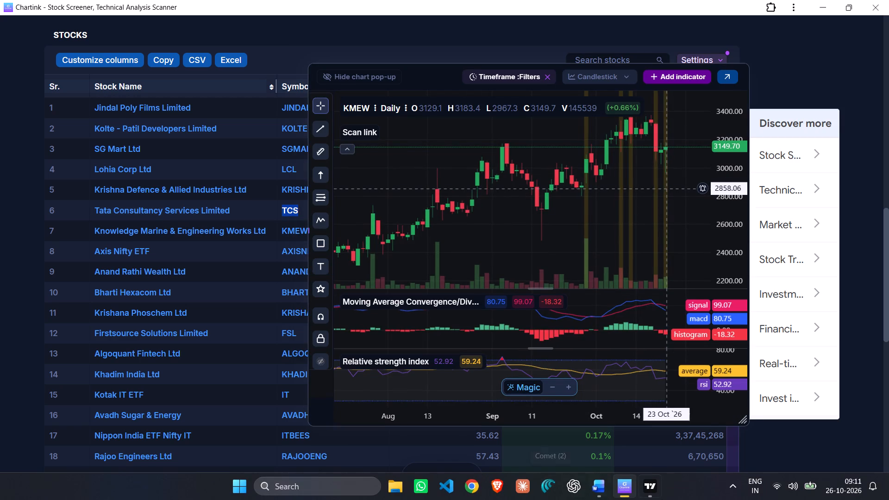
# Switch to TradingView, search the stock screener for TCS and open the Tata Consultancy Services stock page.
pyautogui.click(662, 499)
pyautogui.click(65, 0)
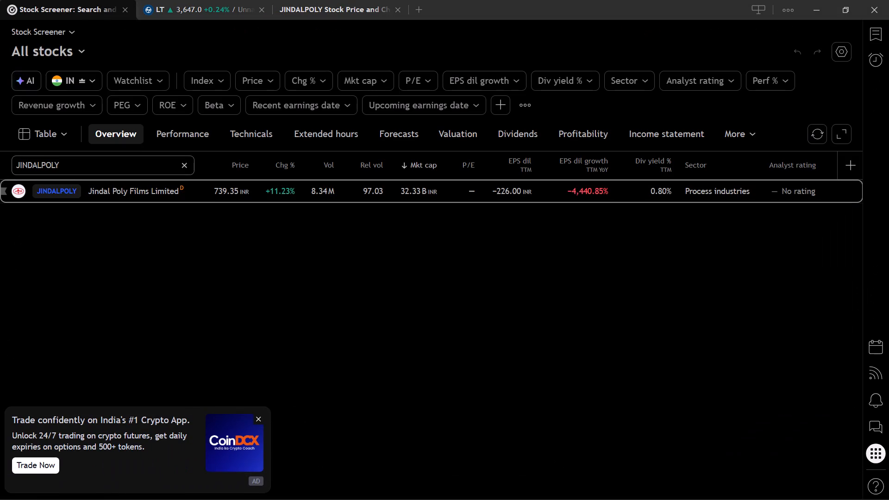
pyautogui.moveTo(81, 165); pyautogui.dragTo(0, 157)
pyautogui.hotkey('ctrl', 'v')
pyautogui.press('Return')
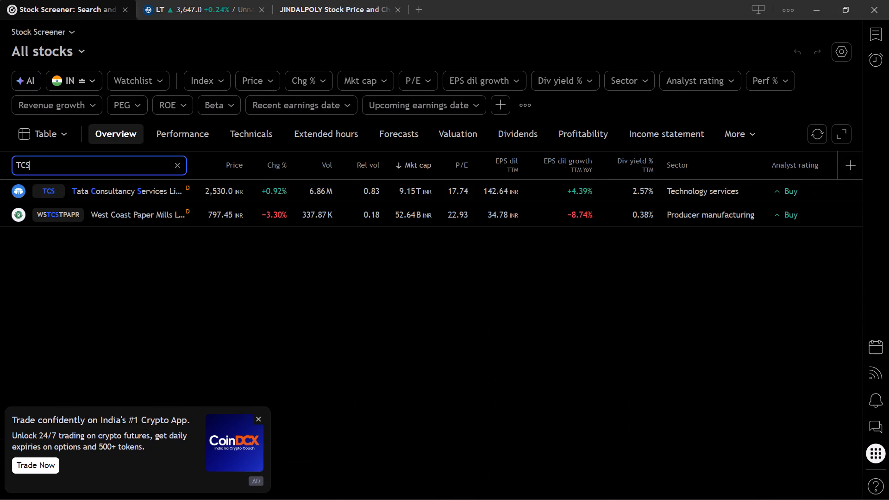
pyautogui.click(56, 189)
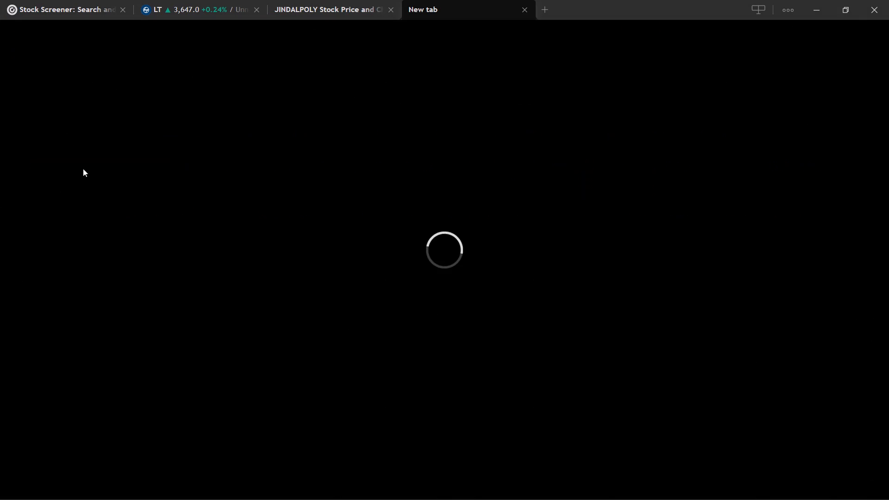
pyautogui.click(87, 0)
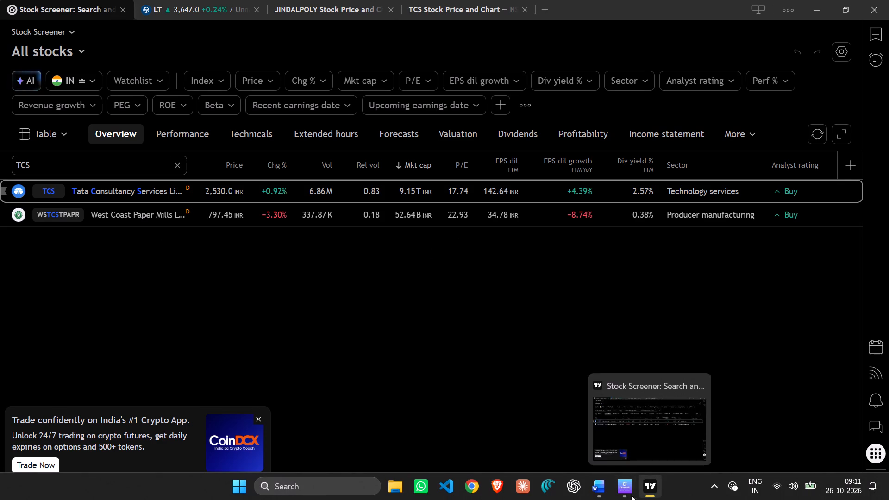
# Switch to Chartink and copy the KOLTEPATIL symbol from the scan's stock list.
pyautogui.click(625, 491)
pyautogui.click(15, 267)
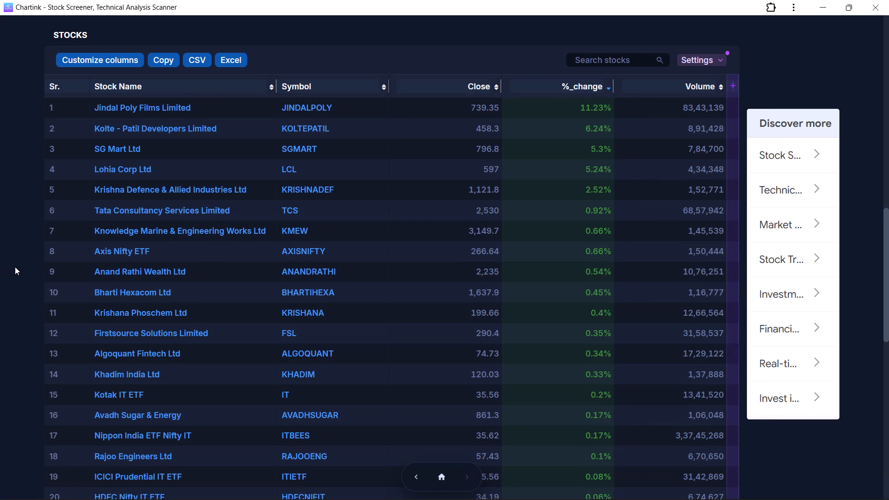
pyautogui.scroll(1, 16, 266)
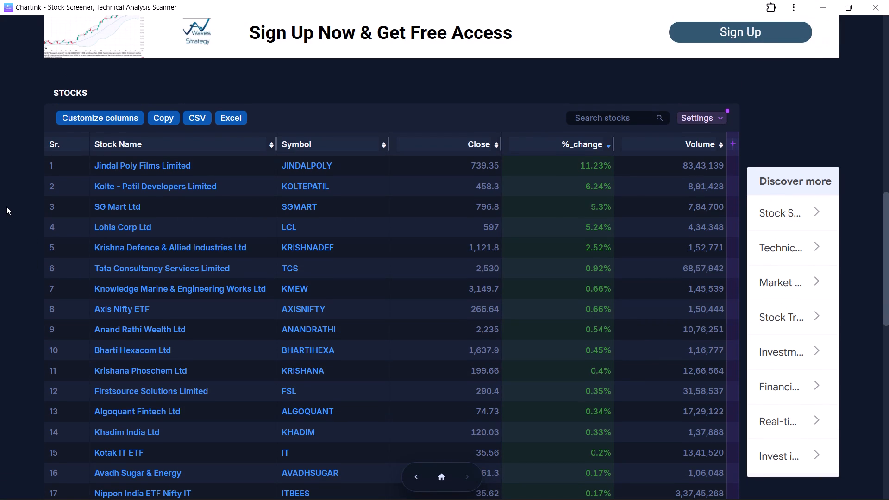
pyautogui.scroll(-3, 19, 205)
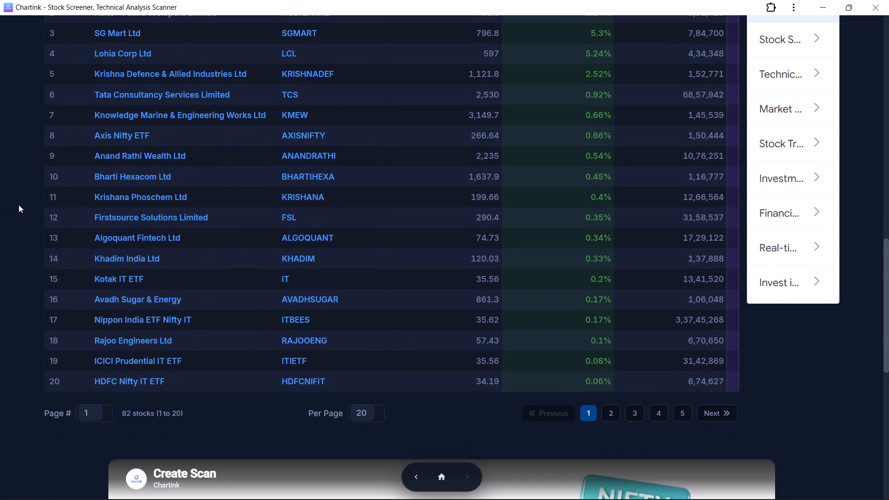
pyautogui.scroll(3, 19, 205)
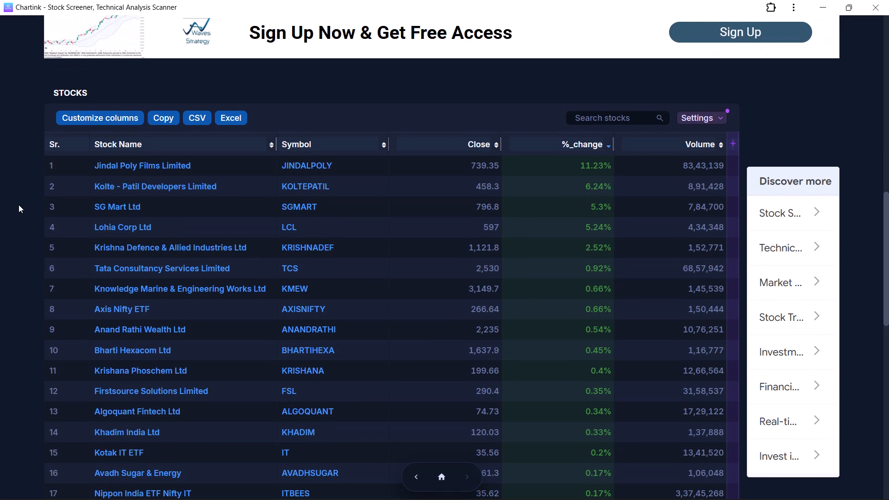
pyautogui.moveTo(343, 190); pyautogui.dragTo(293, 187)
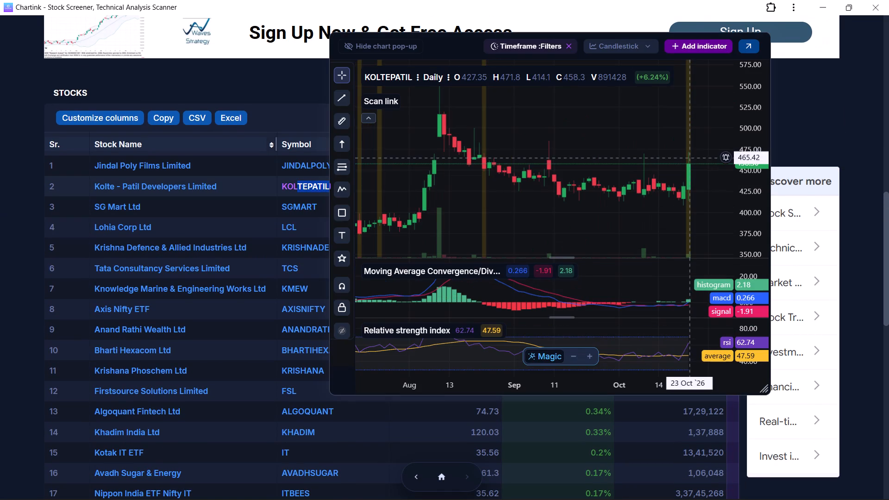
pyautogui.moveTo(293, 187); pyautogui.dragTo(280, 187)
pyautogui.hotkey('ctrl', 'c')
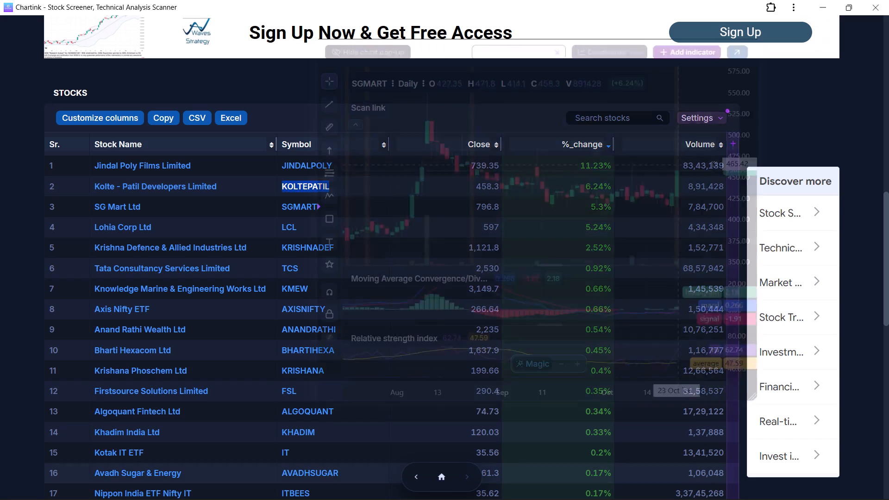
# Switch to TradingView, search the stock screener for KOLTEPATIL and open its stock page.
pyautogui.click(646, 499)
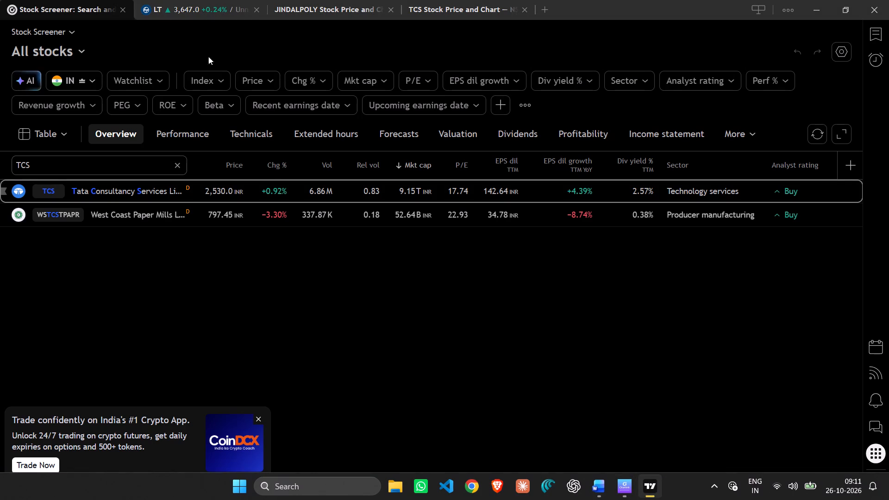
pyautogui.click(68, 0)
pyautogui.moveTo(69, 166); pyautogui.dragTo(0, 164)
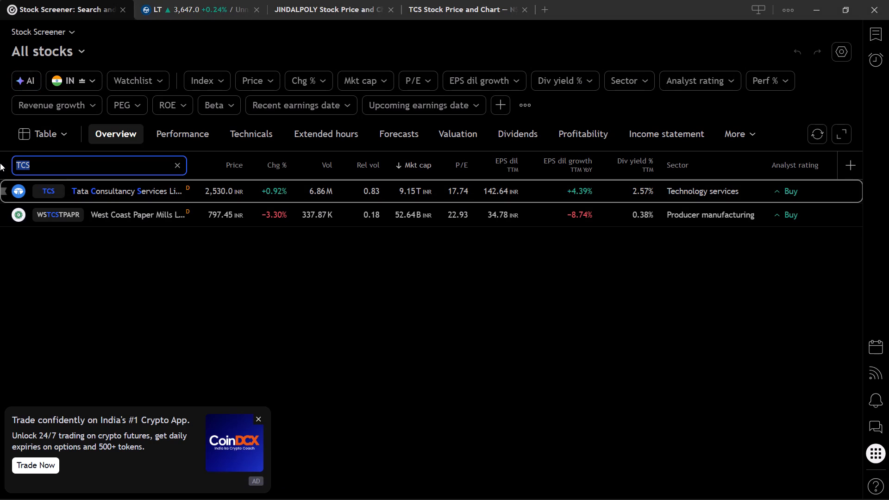
pyautogui.hotkey('ctrl', 'v')
pyautogui.click(66, 193)
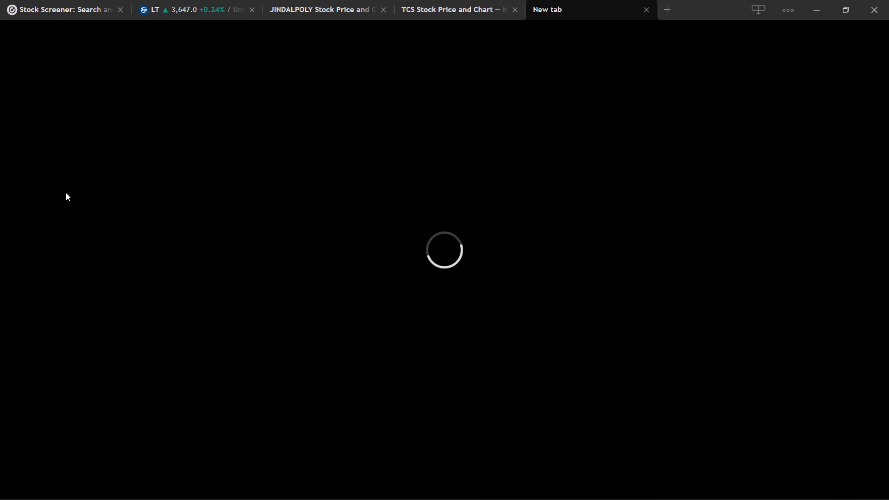
# Open the full charts for JINDALPOLY, TCS and KOLTEPATIL from their stock pages.
pyautogui.click(286, 12)
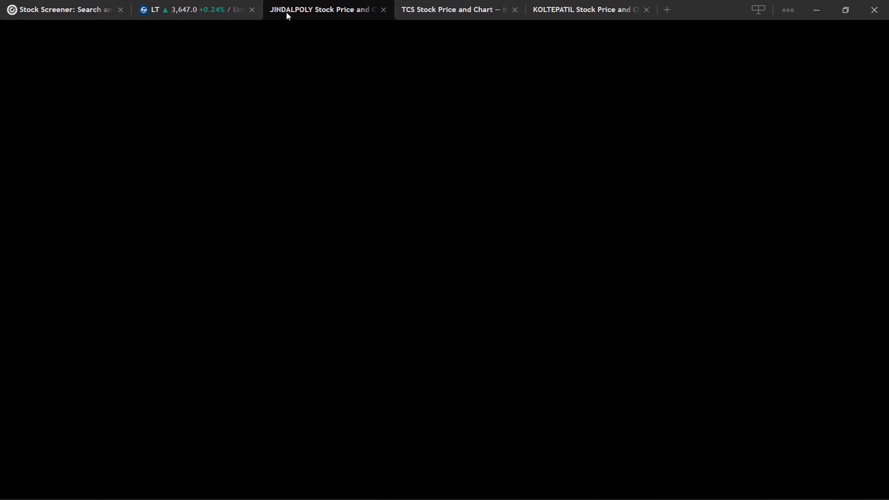
pyautogui.click(780, 271)
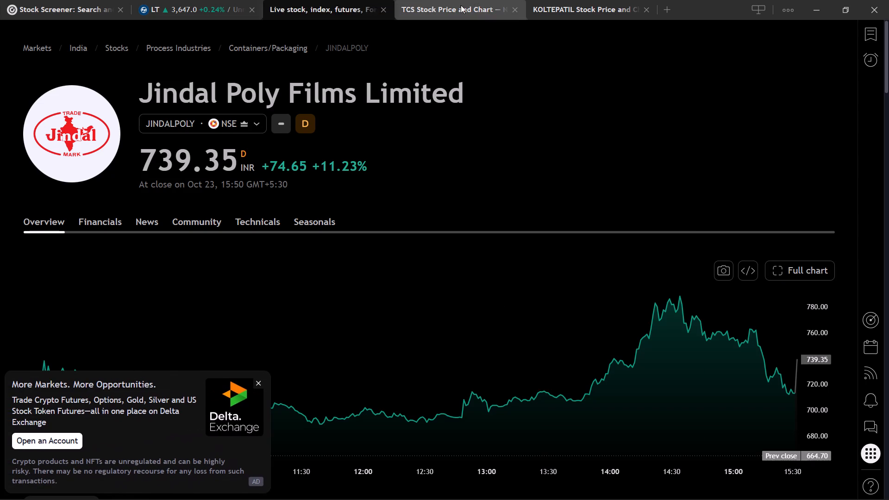
pyautogui.click(461, 5)
pyautogui.click(793, 273)
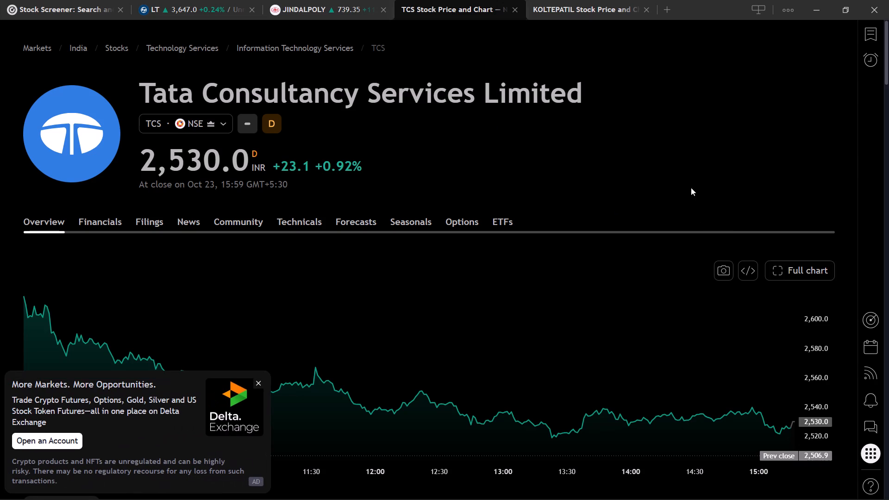
pyautogui.click(553, 0)
pyautogui.click(805, 268)
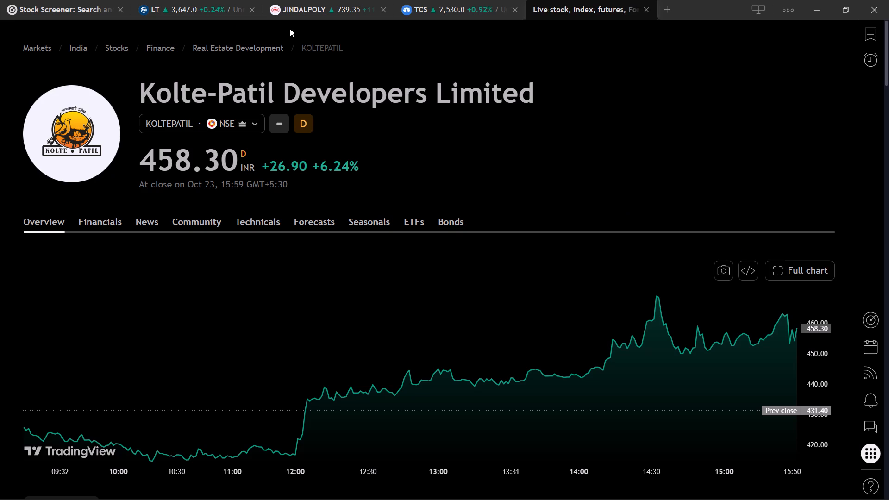
# Remove the NIFTY200 Momentum 30 - Swing Adaptation strategy from the JINDALPOLY, TCS and KOLTEPATIL charts.
pyautogui.click(297, 0)
pyautogui.moveTo(582, 199); pyautogui.dragTo(443, 197)
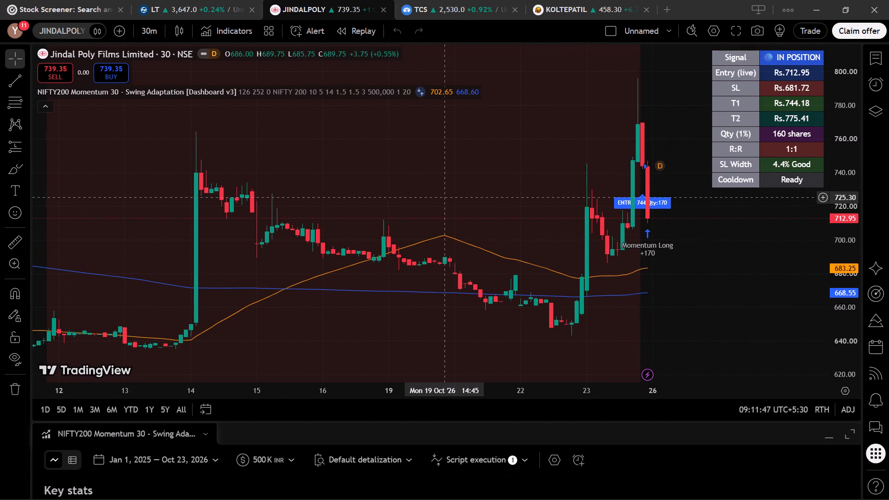
pyautogui.click(471, 90)
pyautogui.click(448, 0)
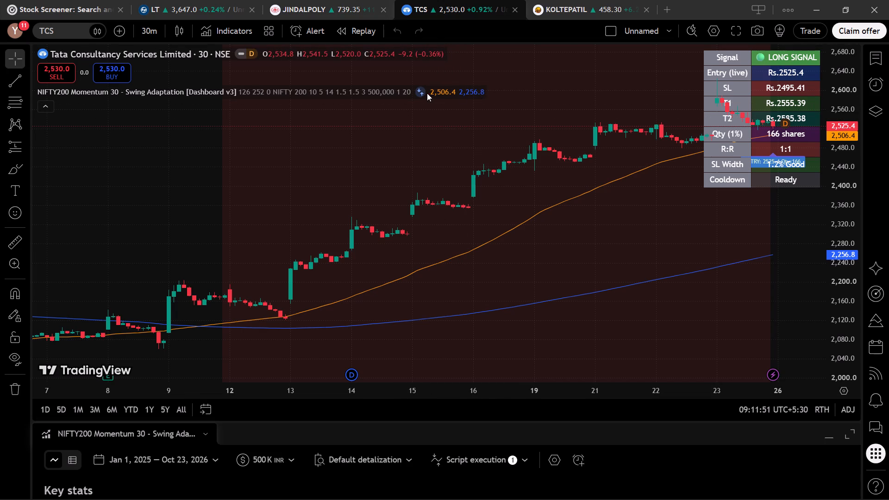
pyautogui.click(470, 93)
pyautogui.click(598, 15)
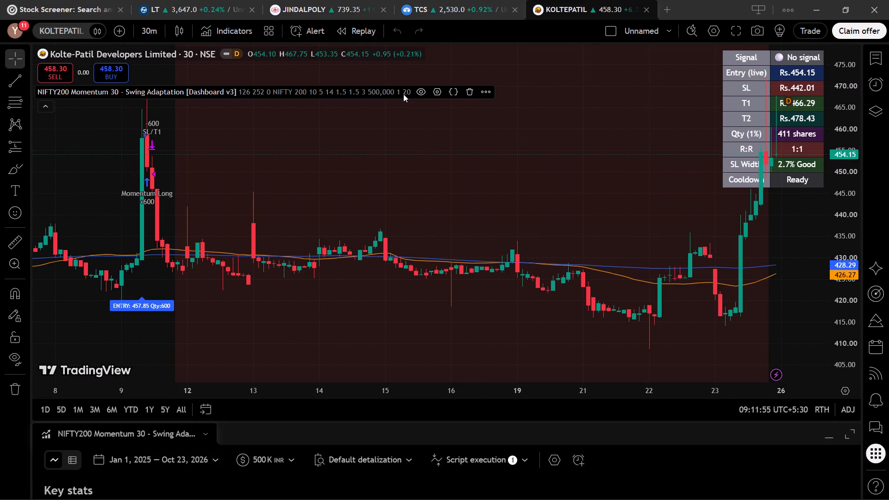
pyautogui.click(466, 93)
# Load the IW Strategy 4 - Sector Momentum v3 script in the Pine Editor and add it to the JINDALPOLY chart.
pyautogui.click(323, 0)
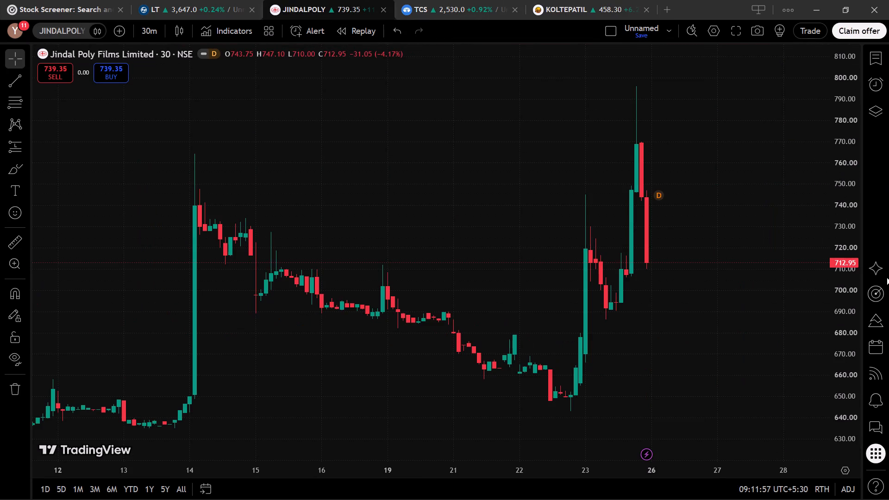
pyautogui.click(888, 320)
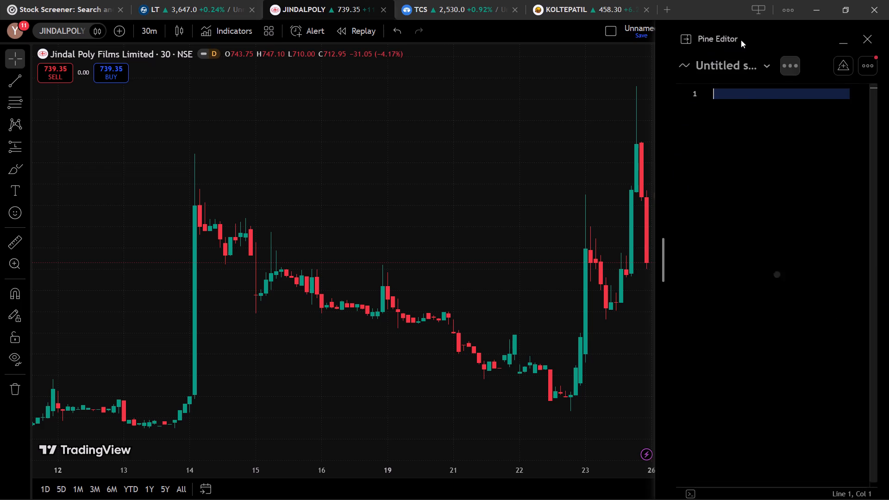
pyautogui.click(719, 63)
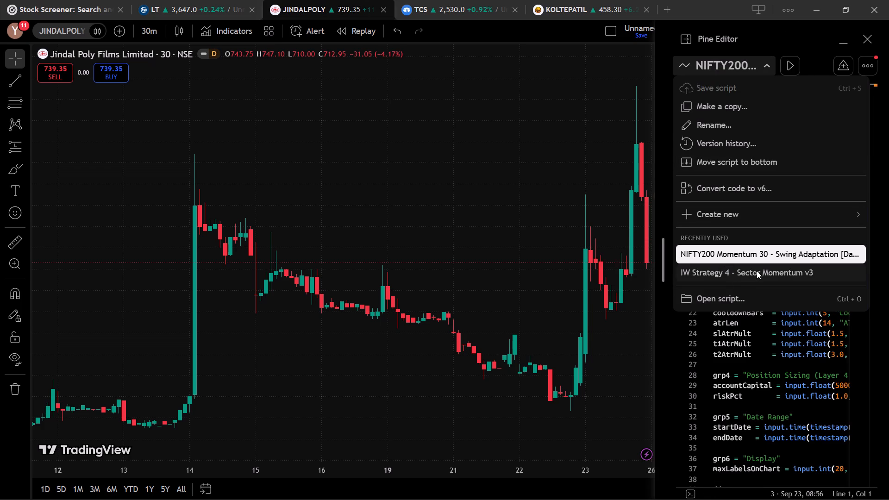
pyautogui.click(757, 271)
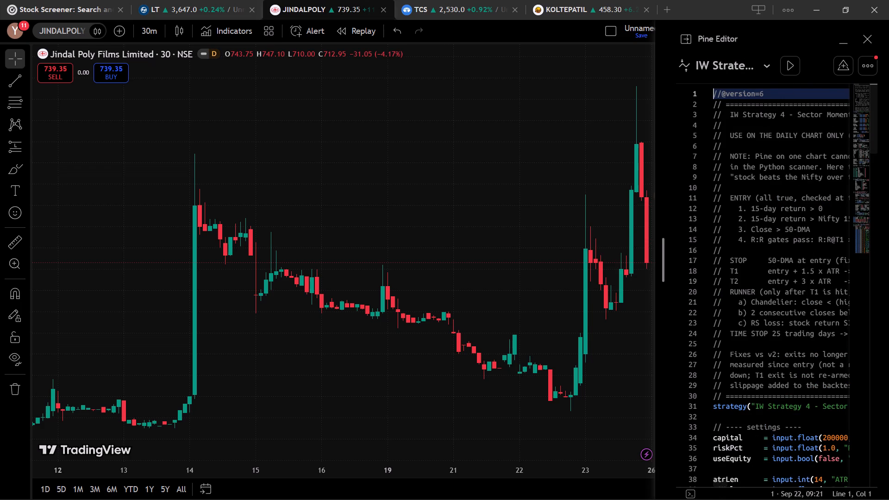
pyautogui.scroll(-6, 779, 282)
pyautogui.scroll(4, 779, 281)
pyautogui.click(803, 69)
pyautogui.click(797, 69)
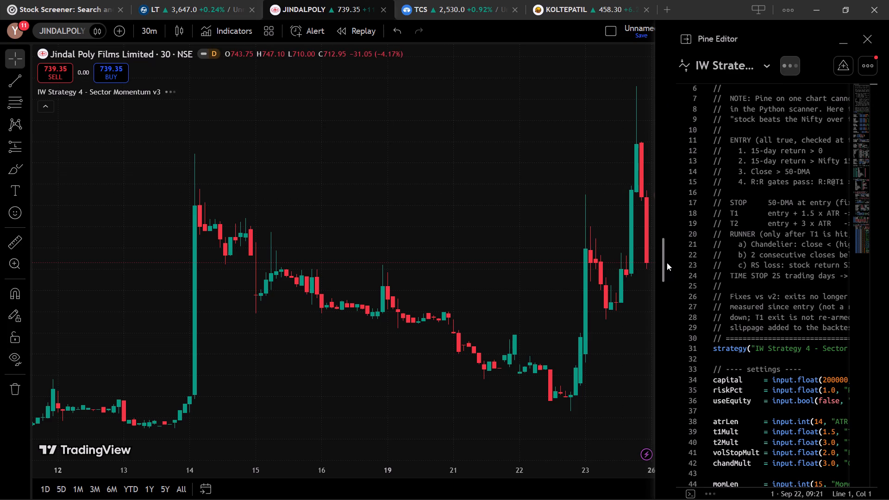
pyautogui.moveTo(662, 266); pyautogui.dragTo(729, 275)
pyautogui.moveTo(529, 273); pyautogui.dragTo(453, 255)
# Add the IW Strategy 4 - Sector Momentum v3 script from the Pine Editor to the TCS chart.
pyautogui.click(437, 0)
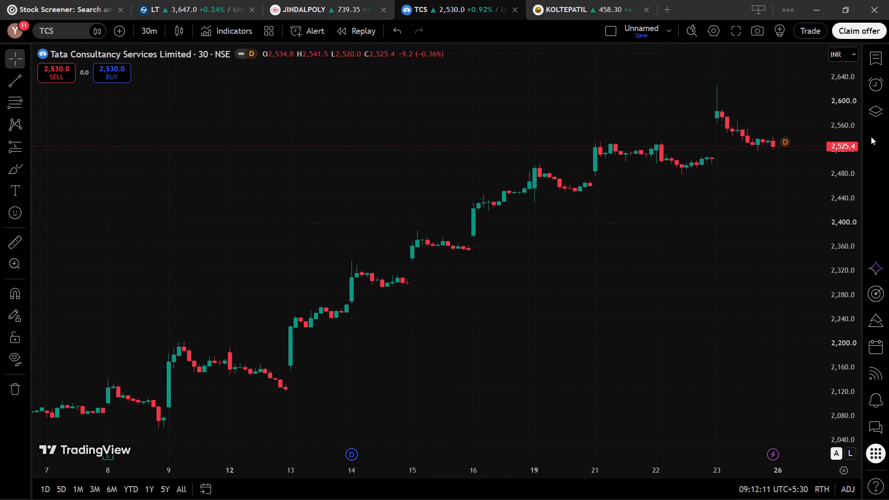
pyautogui.click(884, 322)
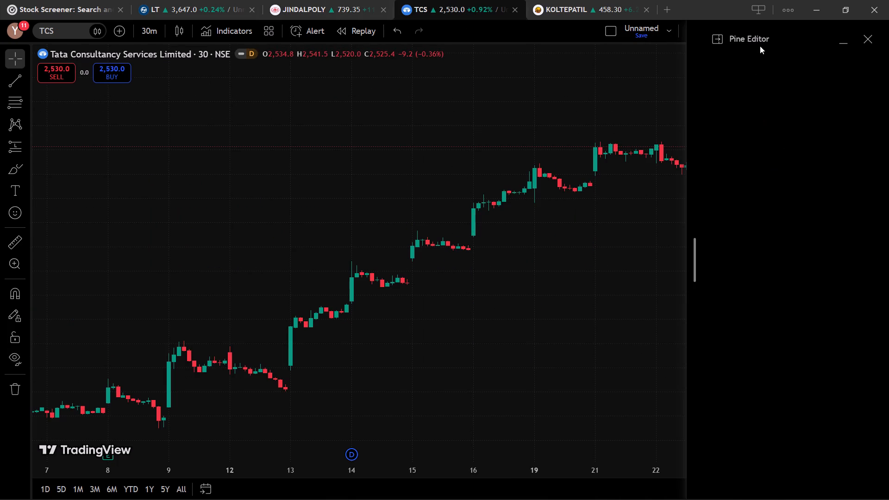
pyautogui.click(770, 63)
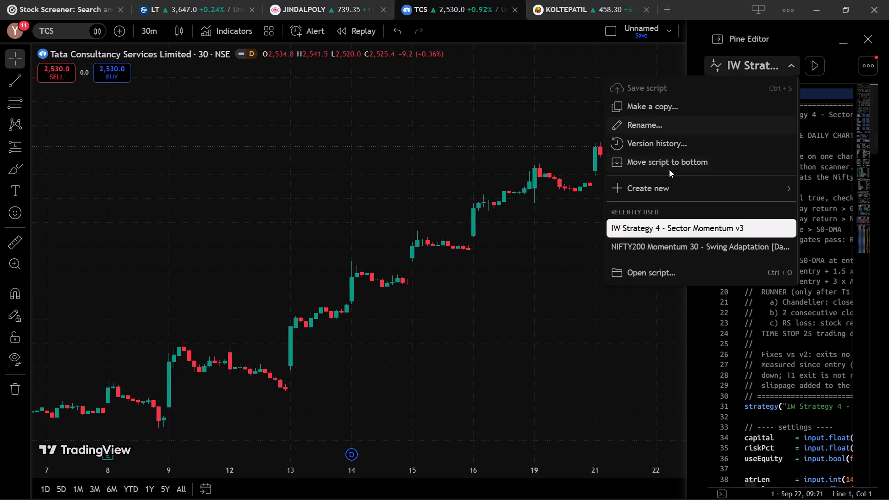
pyautogui.click(590, 256)
pyautogui.click(814, 62)
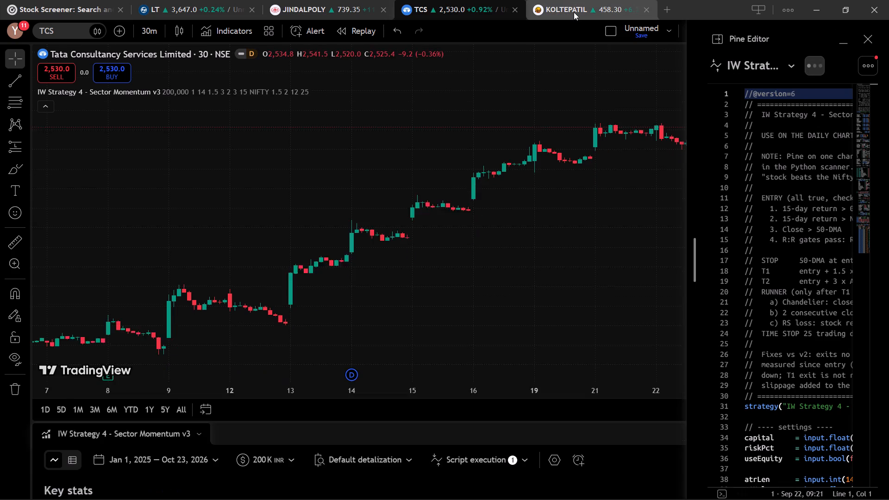
# Add the IW Strategy 4 - Sector Momentum v3 script from the Pine Editor to the KOLTEPATIL chart.
pyautogui.click(574, 12)
pyautogui.click(879, 319)
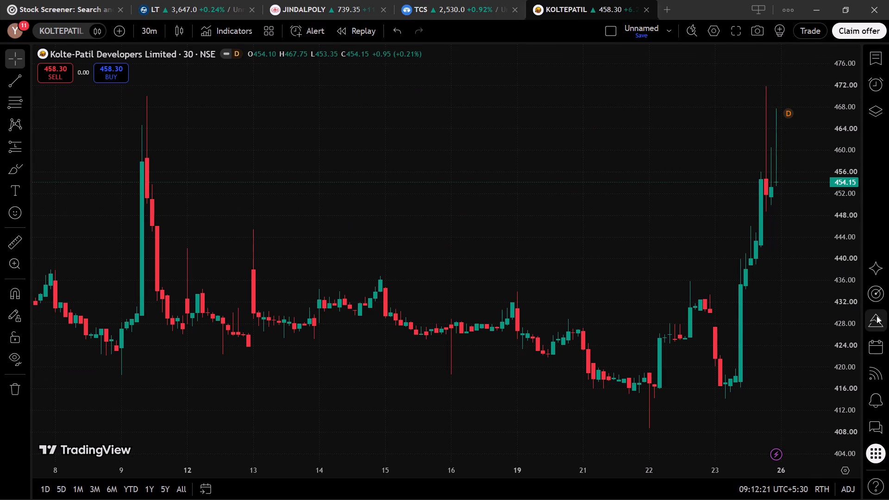
pyautogui.click(812, 64)
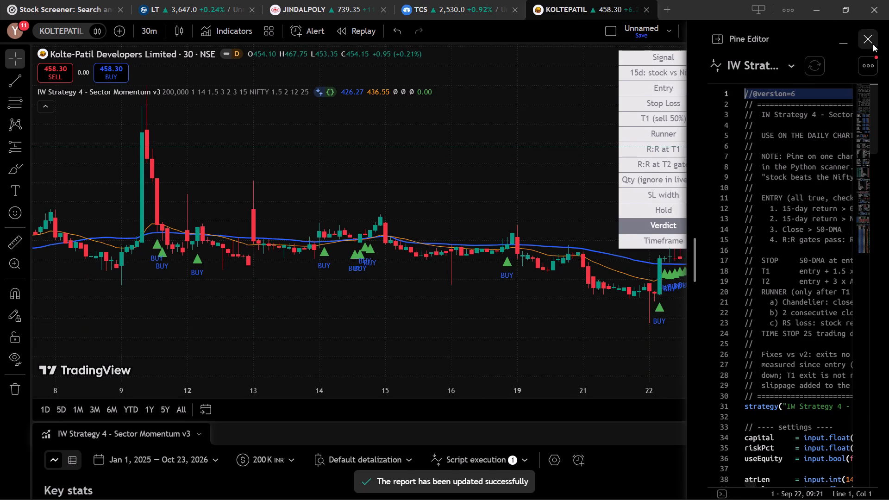
# Close the Pine Editor on the KOLTEPATIL, TCS and JINDALPOLY charts and bring up the LT chart.
pyautogui.click(873, 44)
pyautogui.click(447, 0)
pyautogui.click(871, 35)
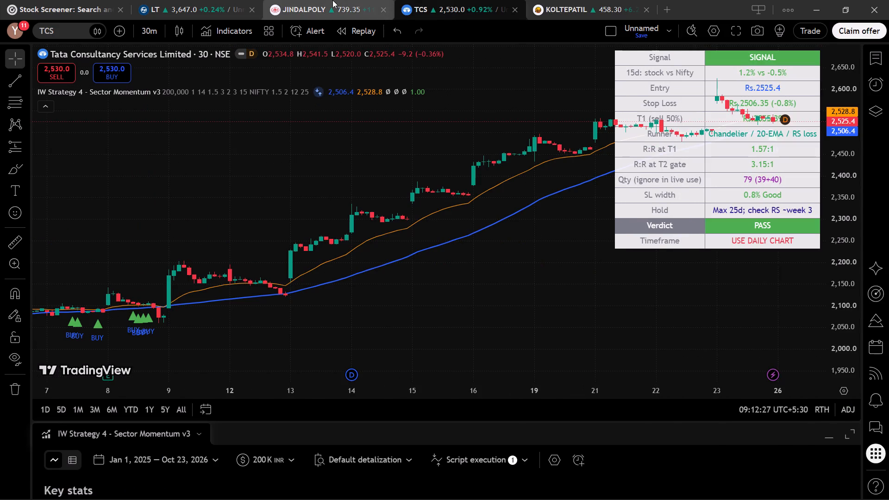
pyautogui.click(332, 0)
pyautogui.click(869, 37)
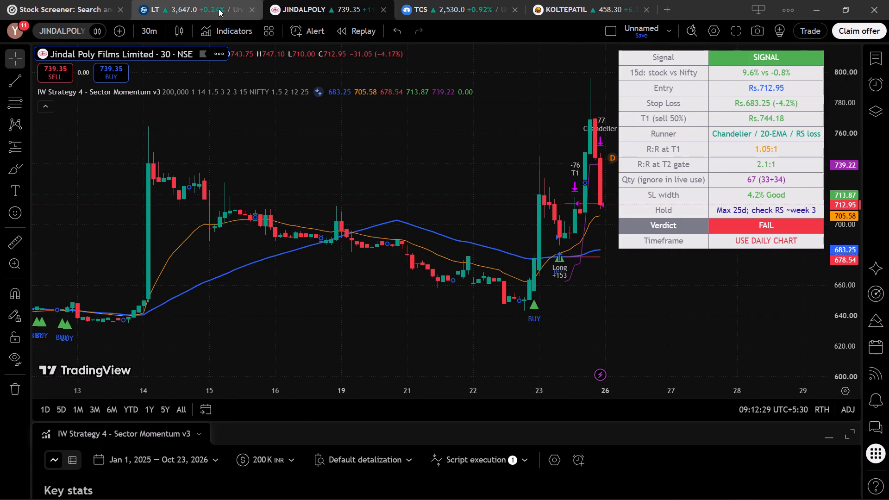
pyautogui.click(189, 2)
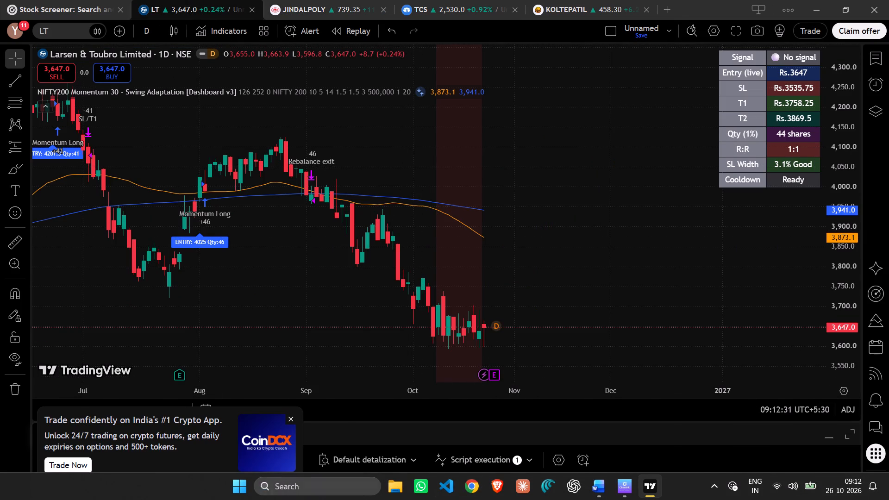
# Open the Swing Trading Strategy document from the TRADING folder, follow its GTT calculator link, and place that spreadsheet right after the Spotify tab.
pyautogui.click(397, 491)
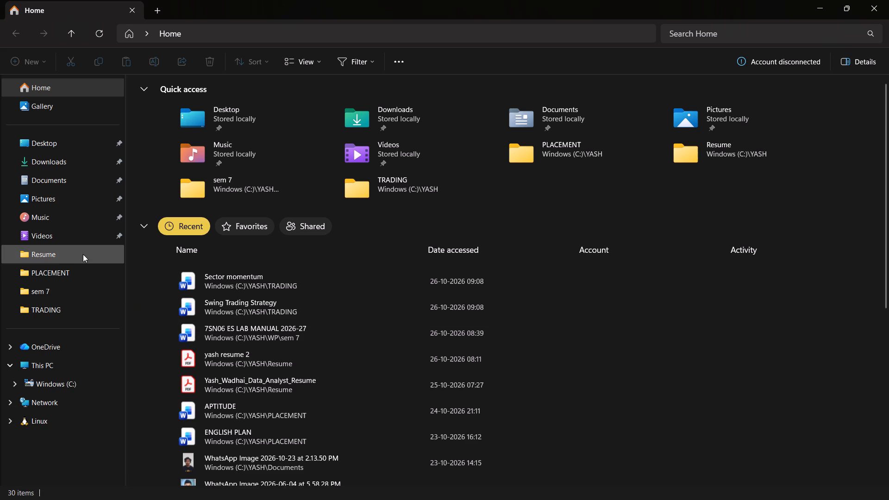
pyautogui.click(66, 312)
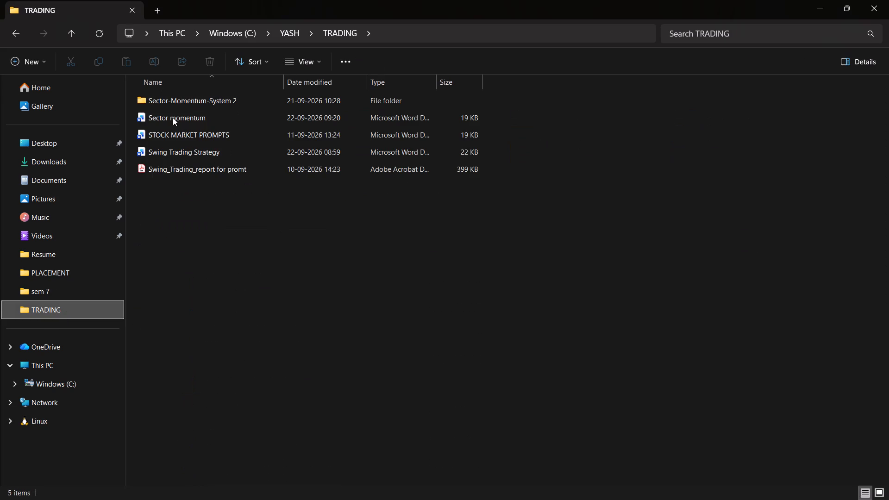
pyautogui.doubleClick(182, 146)
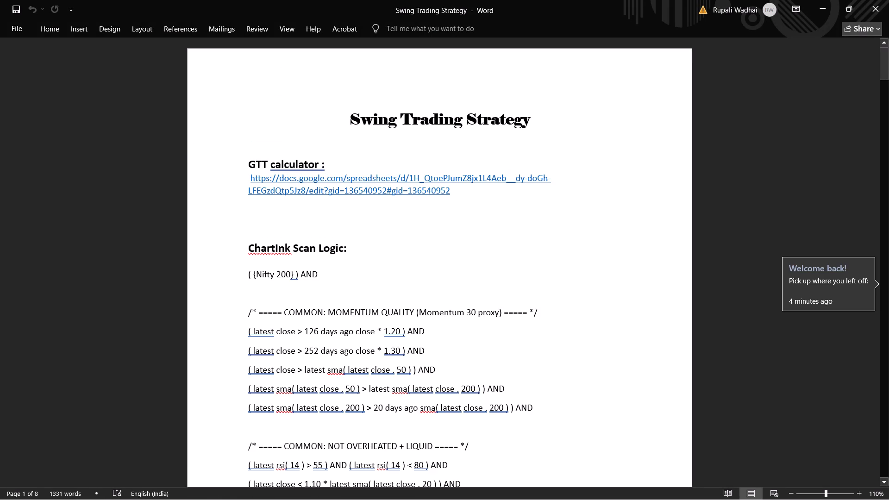
pyautogui.keyDown('ctrl'); pyautogui.click(423, 191); pyautogui.keyUp('ctrl')
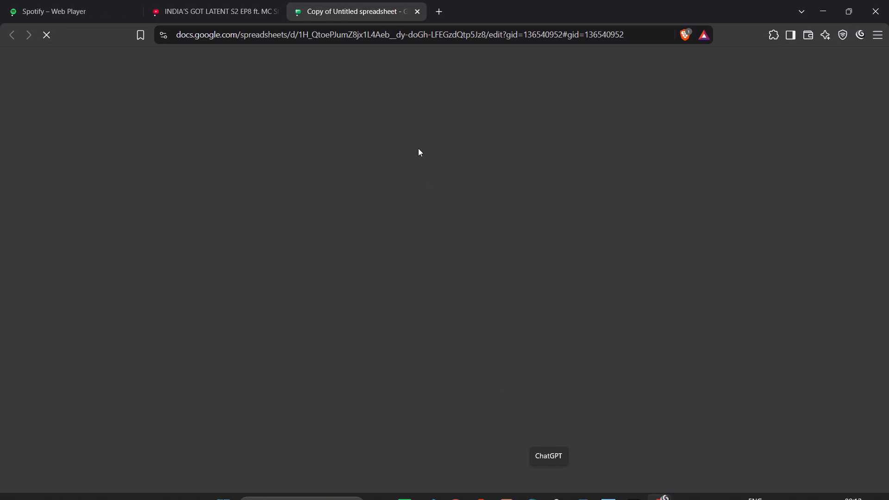
pyautogui.moveTo(368, 2); pyautogui.dragTo(239, 5)
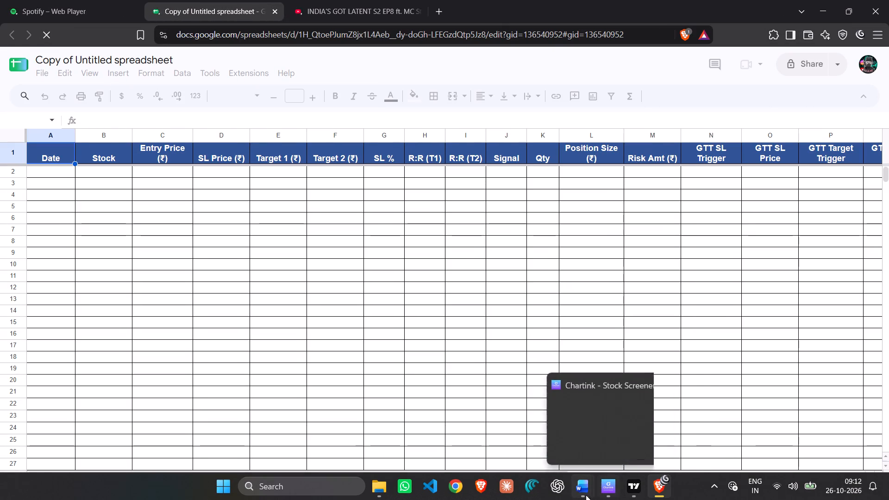
# Close the Sector momentum and Swing Trading Strategy documents and the TRADING folder window.
pyautogui.click(535, 421)
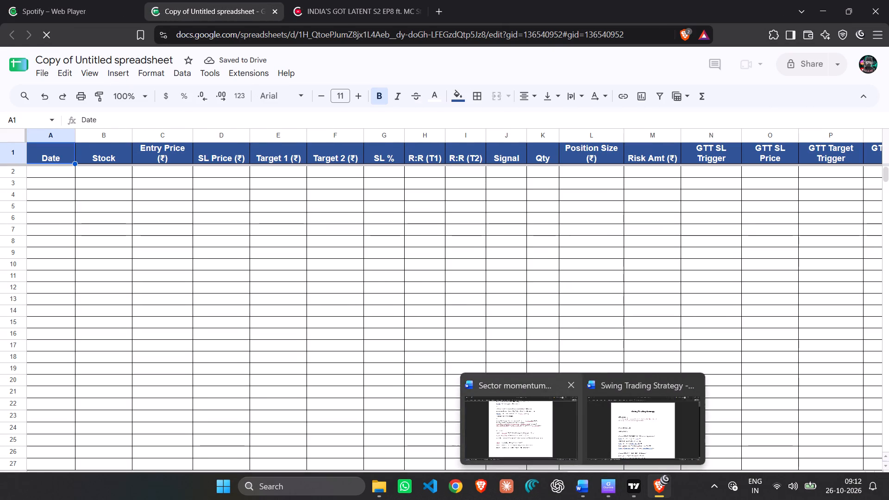
pyautogui.click(888, 0)
pyautogui.click(583, 498)
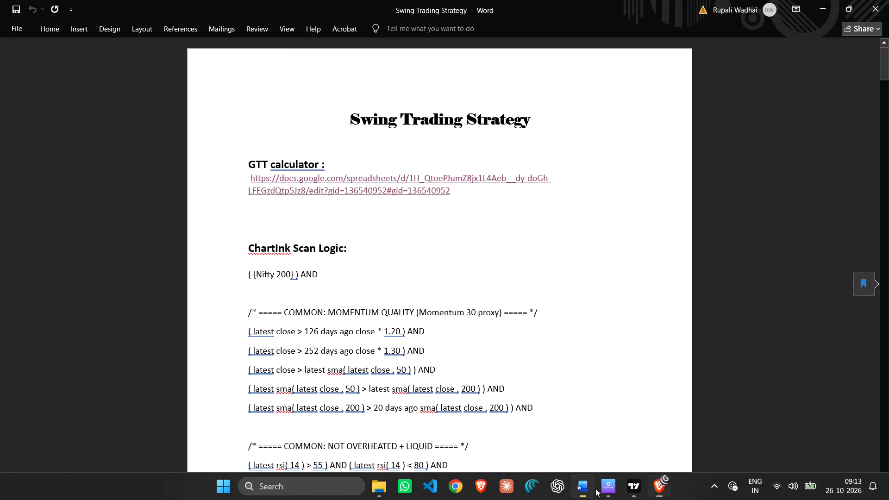
pyautogui.click(888, 0)
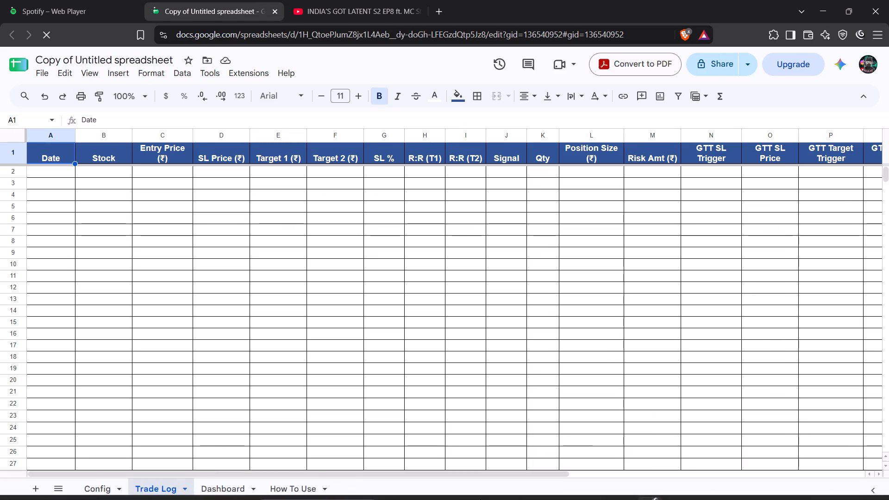
pyautogui.click(394, 495)
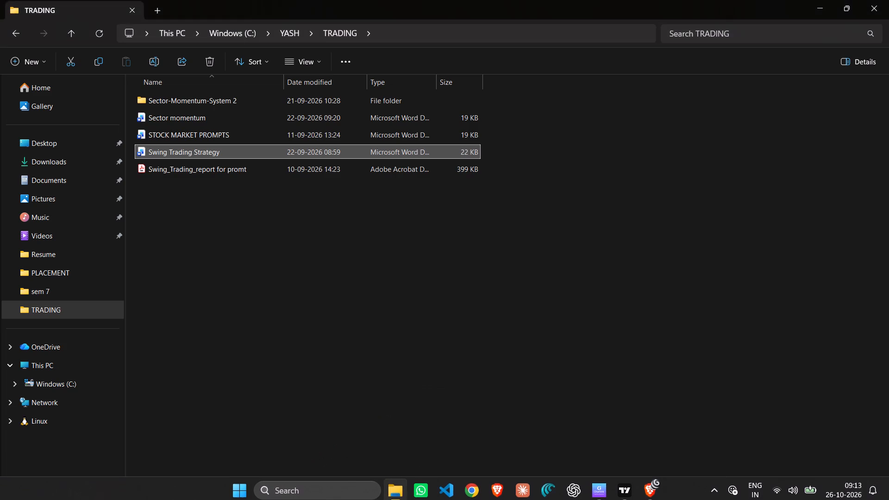
pyautogui.click(888, 0)
# Move the TradingView window to Desktop 2 and switch to that desktop.
pyautogui.press('super+Tab')
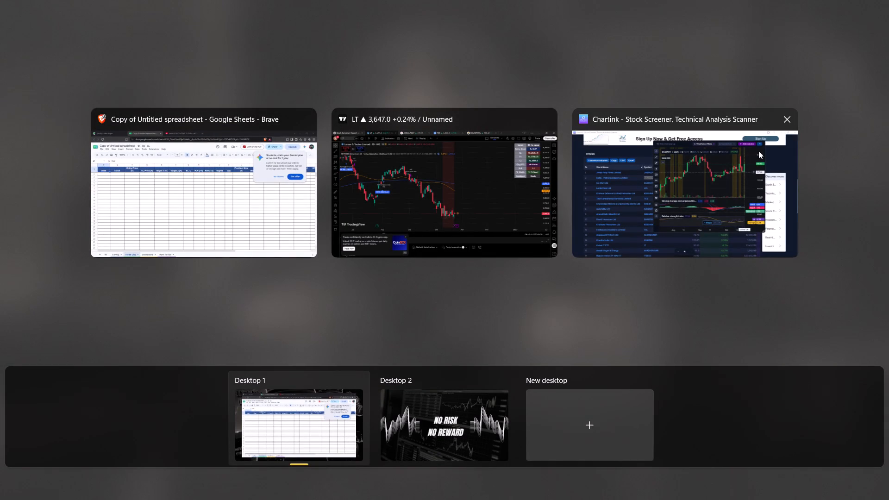
pyautogui.moveTo(375, 170); pyautogui.dragTo(394, 425)
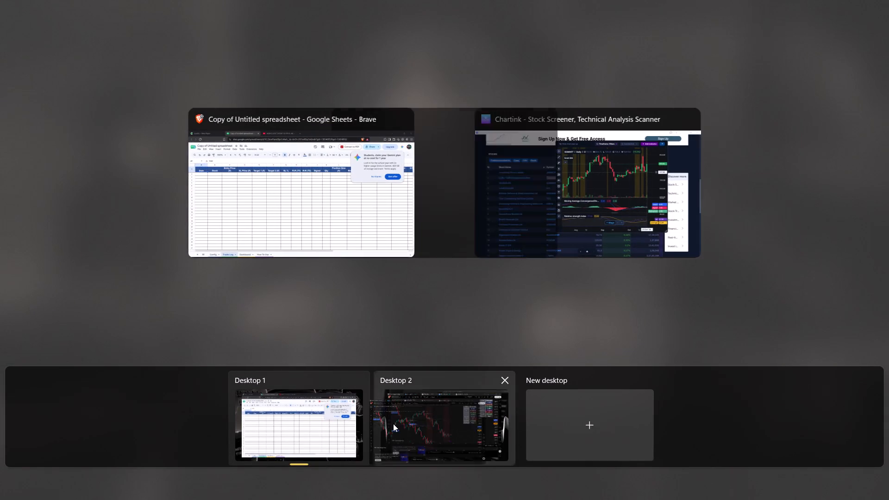
pyautogui.click(322, 216)
pyautogui.click(299, 393)
pyautogui.press('ctrl+super+Right')
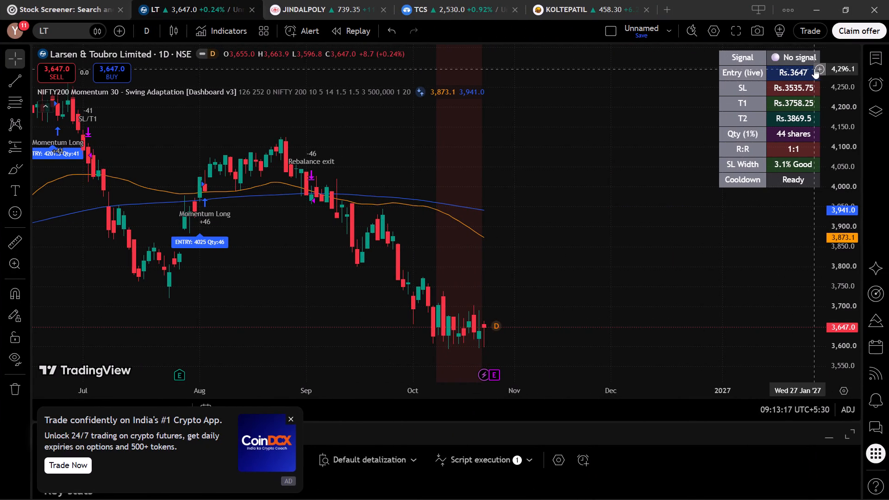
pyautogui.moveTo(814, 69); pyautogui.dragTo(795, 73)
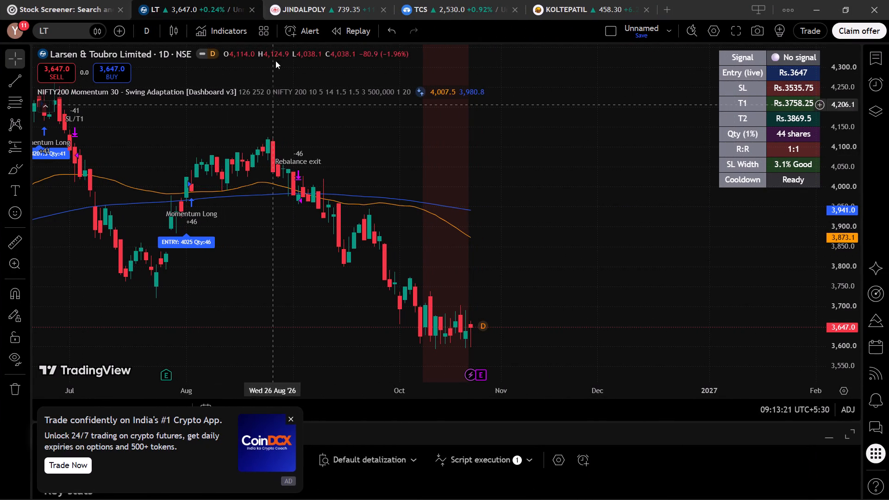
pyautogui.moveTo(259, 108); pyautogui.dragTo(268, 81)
# Return to the spreadsheet on Desktop 1 and enter the date 26-10-2026 in row 2 of the Trade Log sheet.
pyautogui.press('ctrl+super+Left')
pyautogui.click(36, 175)
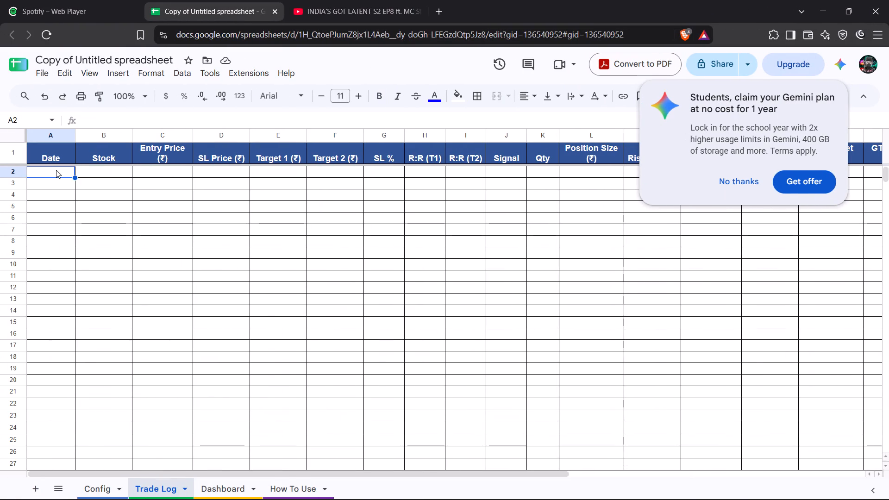
pyautogui.write('26')
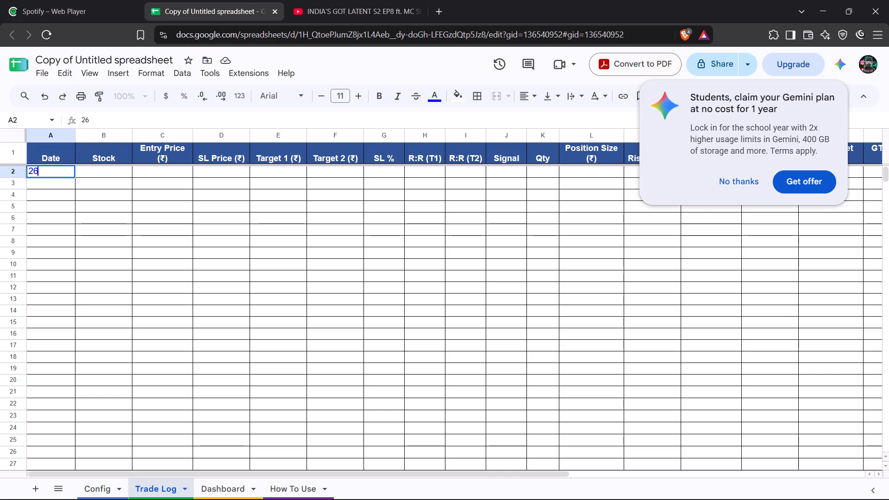
pyautogui.press('-')
pyautogui.press('BackSpace')
pyautogui.press('/')
pyautogui.write('10')
pyautogui.press('/')
pyautogui.press('BackSpace')
pyautogui.press('BackSpace')
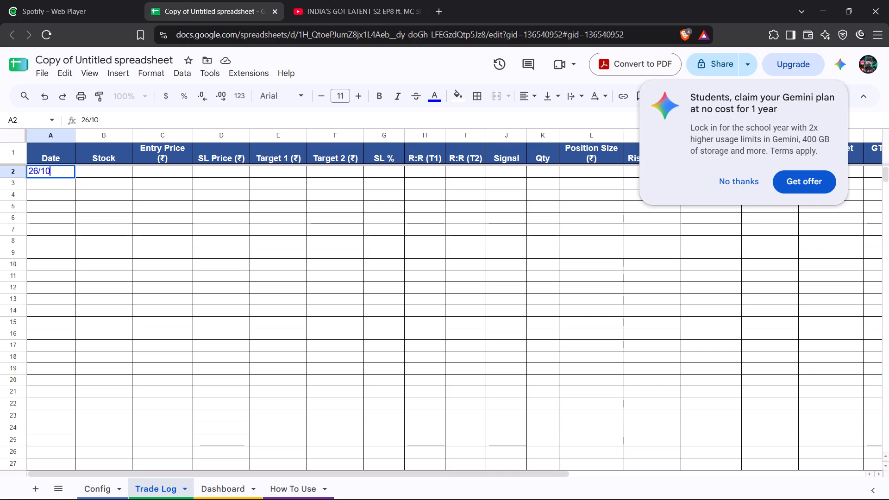
pyautogui.press('BackSpace')
pyautogui.press('BackSpace')
pyautogui.press('-')
pyautogui.write('10-')
pyautogui.press('2')
pyautogui.write('02')
pyautogui.press('6')
pyautogui.press('Right')
# Enter L&T as the stock in row 2 of the Trade Log.
pyautogui.hotkey('shift', 'l')
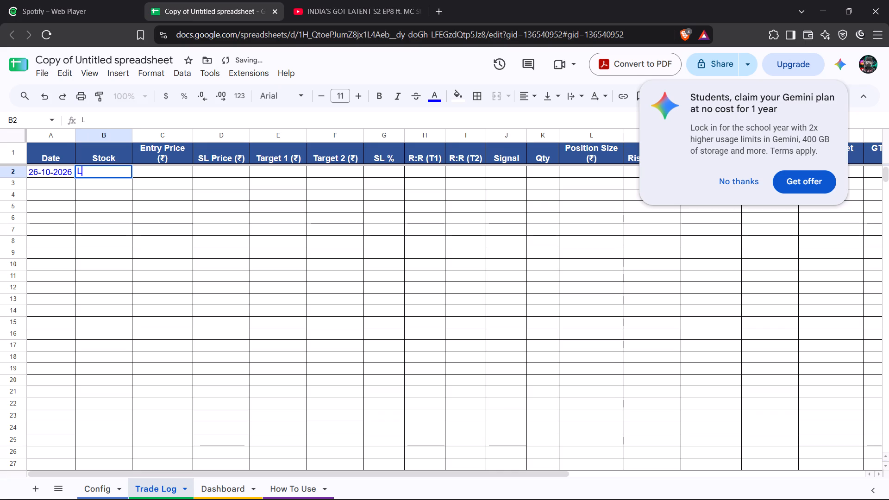
pyautogui.hotkey('shift', '&')
pyautogui.hotkey('shift', 't')
pyautogui.press('Right')
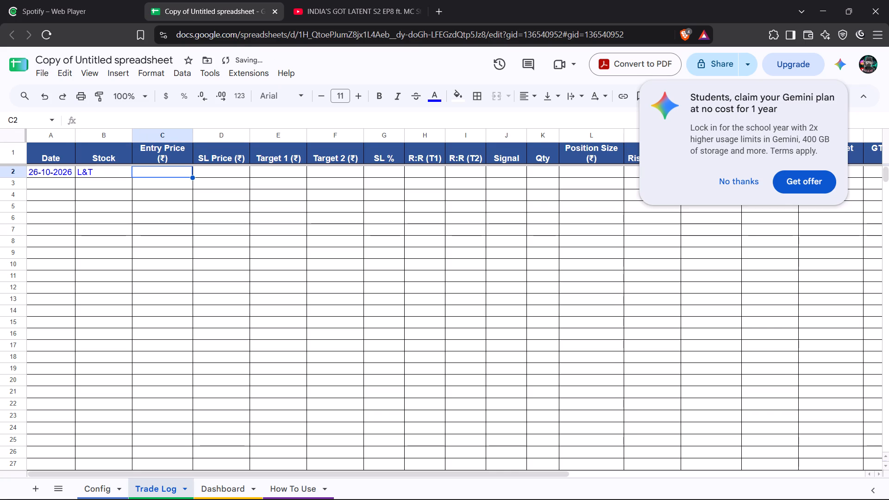
# Dismiss the connection notice on TradingView's L&T chart and enter the live entry price, 3647, in row 2 of the Trade Log.
pyautogui.press('ctrl+super+Right')
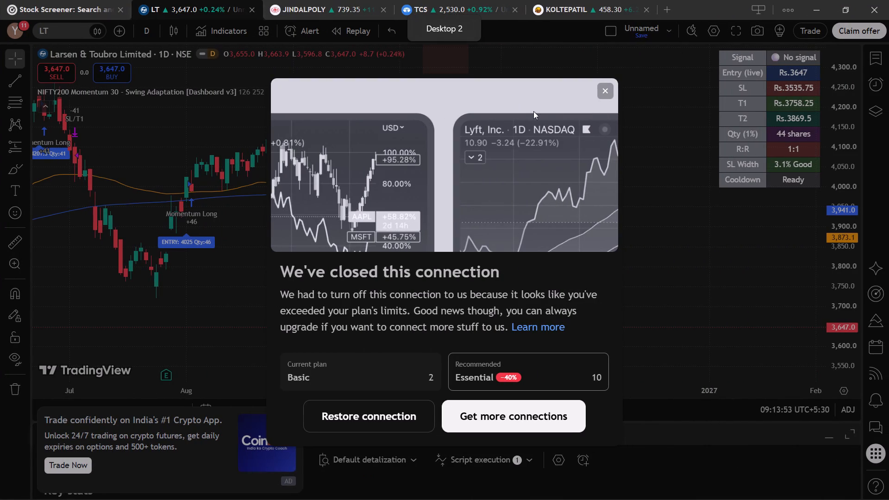
pyautogui.click(601, 95)
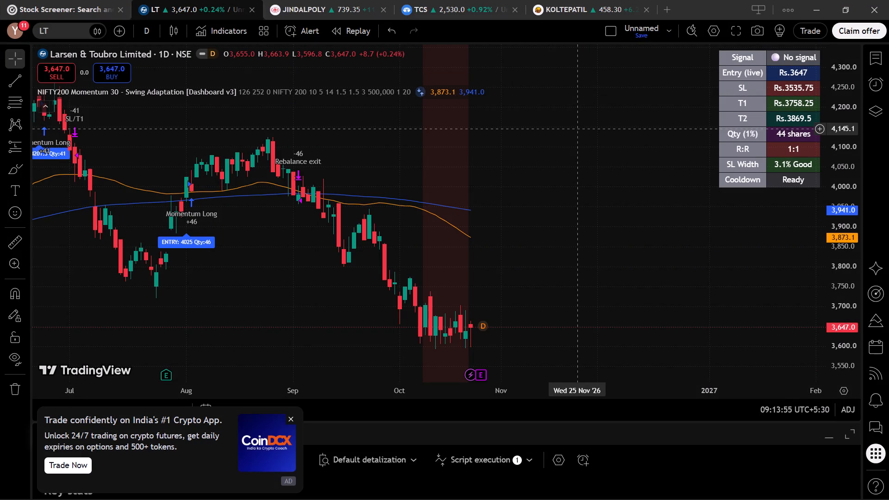
pyautogui.click(394, 213)
pyautogui.press('ctrl+super+Left')
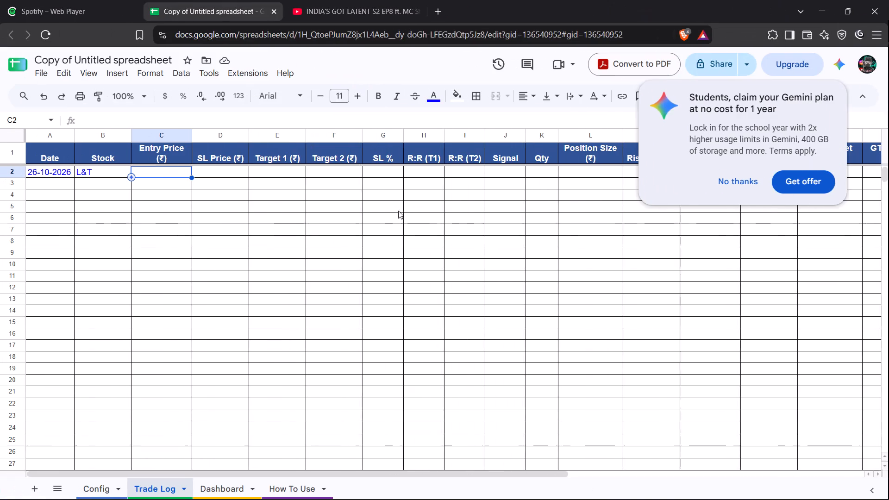
pyautogui.write('3647')
pyautogui.press('Right')
# Look up the SL on TradingView's L&T dashboard and enter 3535.75 as the SL Price in row 2 of the Trade Log.
pyautogui.click(248, 195)
pyautogui.press('ctrl+super+Right')
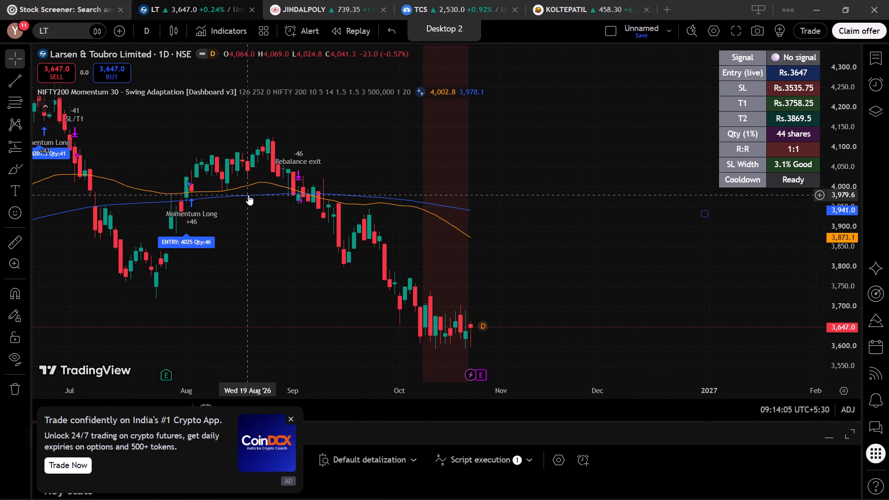
pyautogui.click(246, 195)
pyautogui.press('ctrl+super+Left')
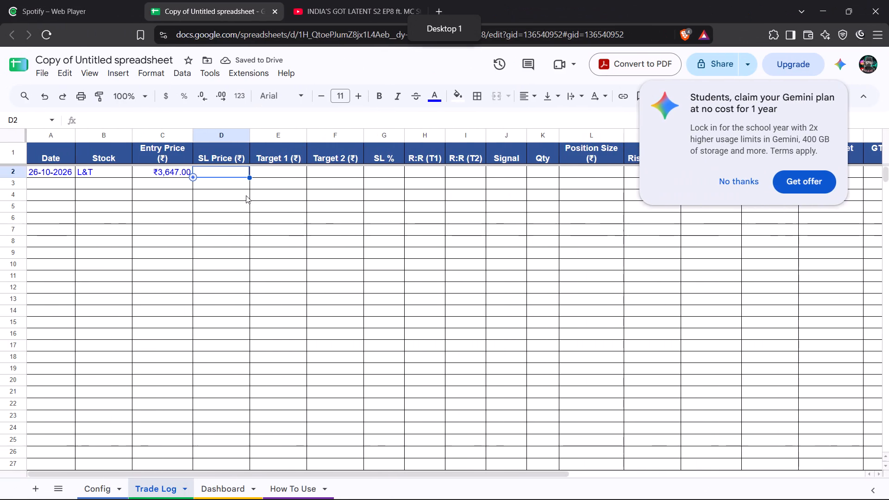
pyautogui.write('3535')
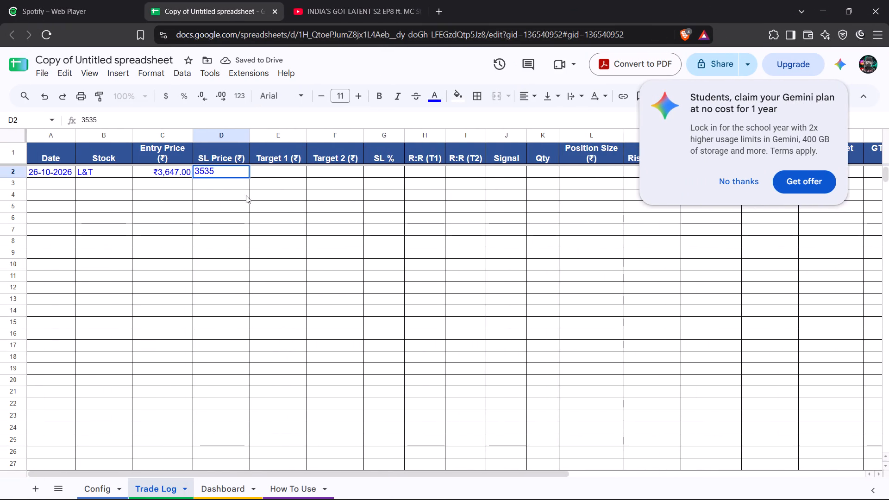
pyautogui.write('.75')
pyautogui.press('Right')
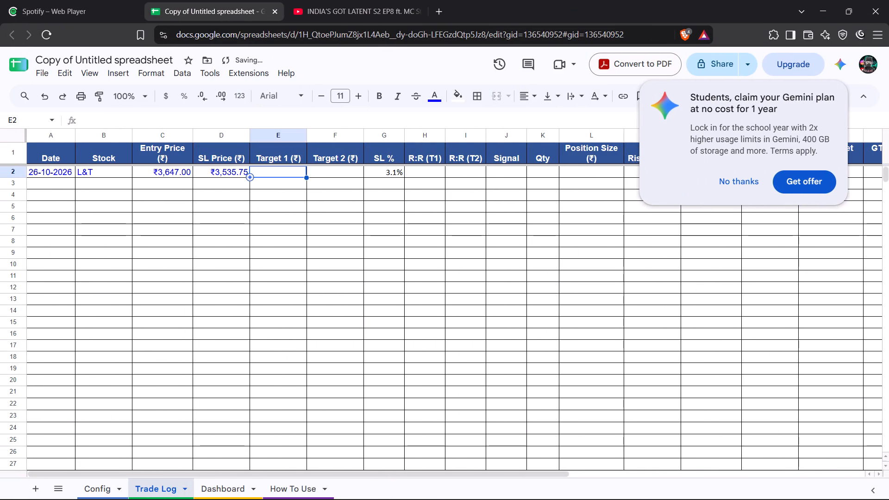
# Look up T1 on TradingView's L&T dashboard and enter 3758.25 as Target 1 in row 2 of the Trade Log.
pyautogui.moveTo(302, 289); pyautogui.dragTo(298, 271)
pyautogui.press('ctrl+super+Right')
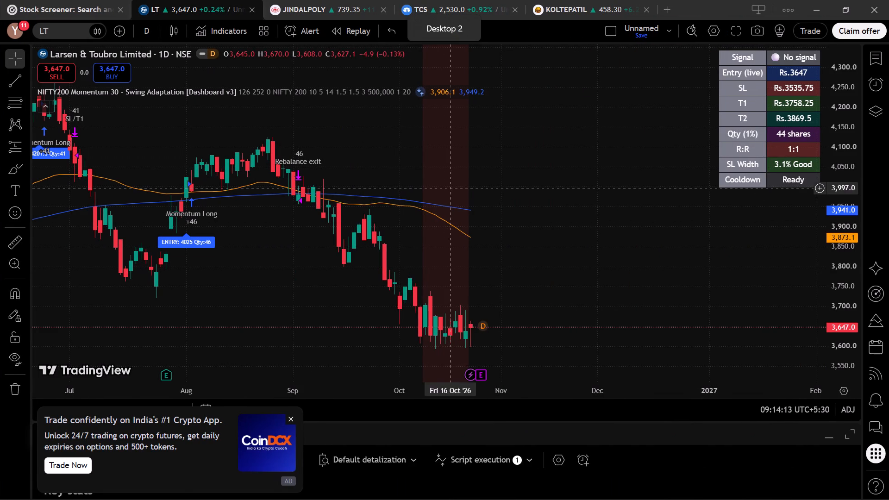
pyautogui.moveTo(474, 162); pyautogui.dragTo(472, 103)
pyautogui.press('ctrl+super+Left')
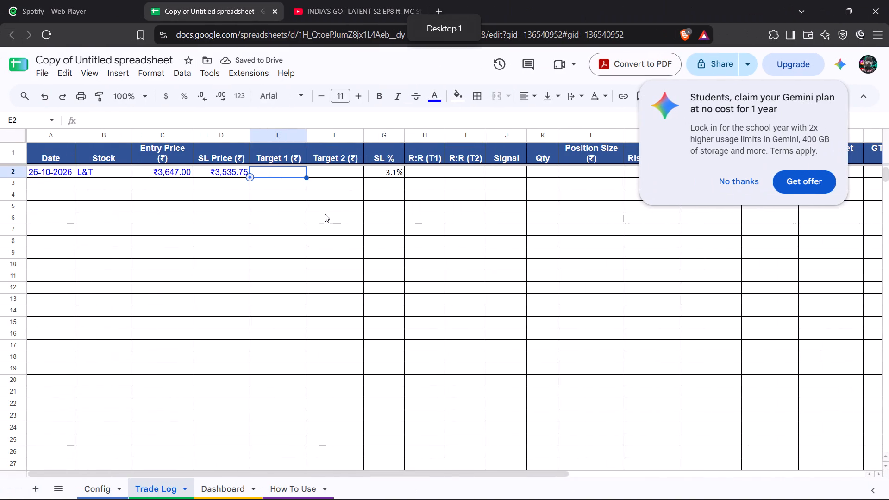
pyautogui.write('3758.25')
pyautogui.press('Right')
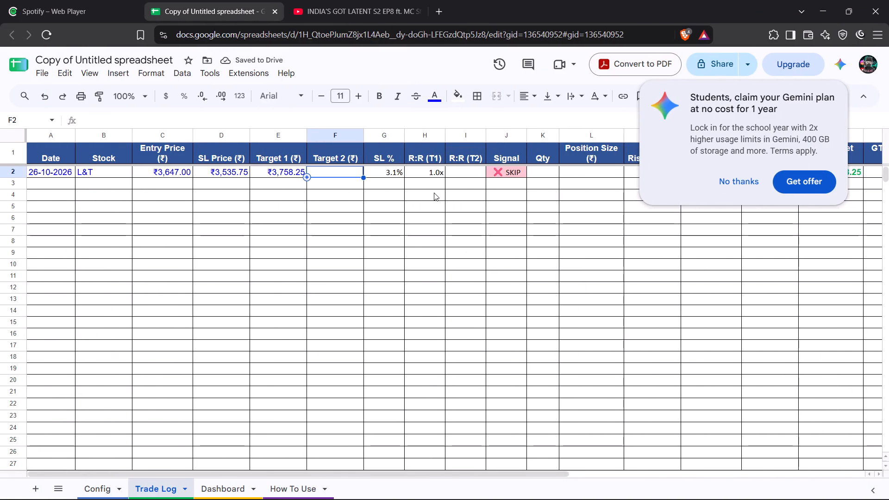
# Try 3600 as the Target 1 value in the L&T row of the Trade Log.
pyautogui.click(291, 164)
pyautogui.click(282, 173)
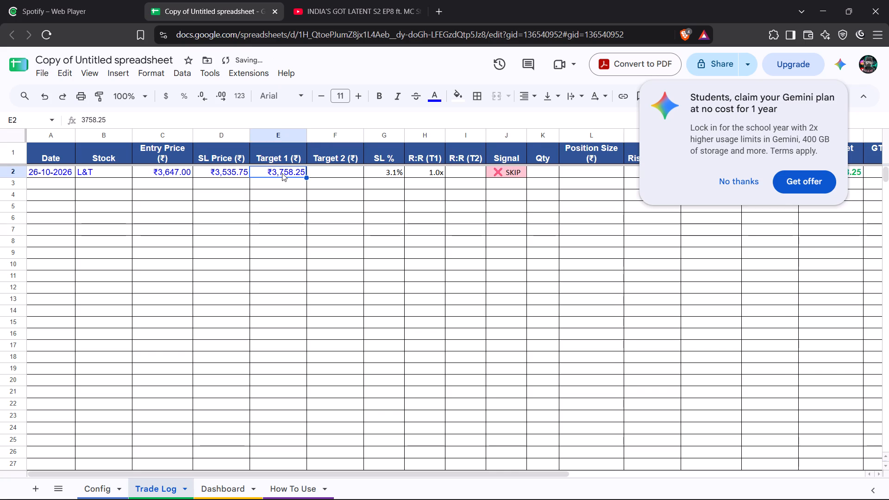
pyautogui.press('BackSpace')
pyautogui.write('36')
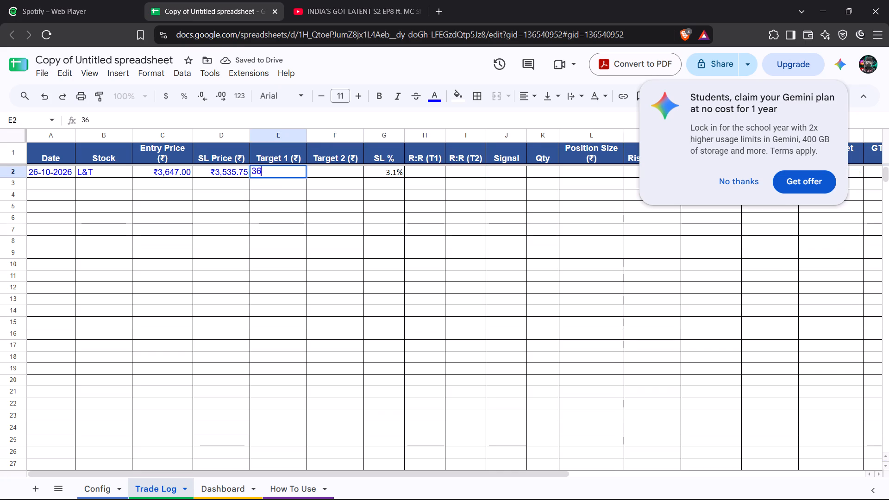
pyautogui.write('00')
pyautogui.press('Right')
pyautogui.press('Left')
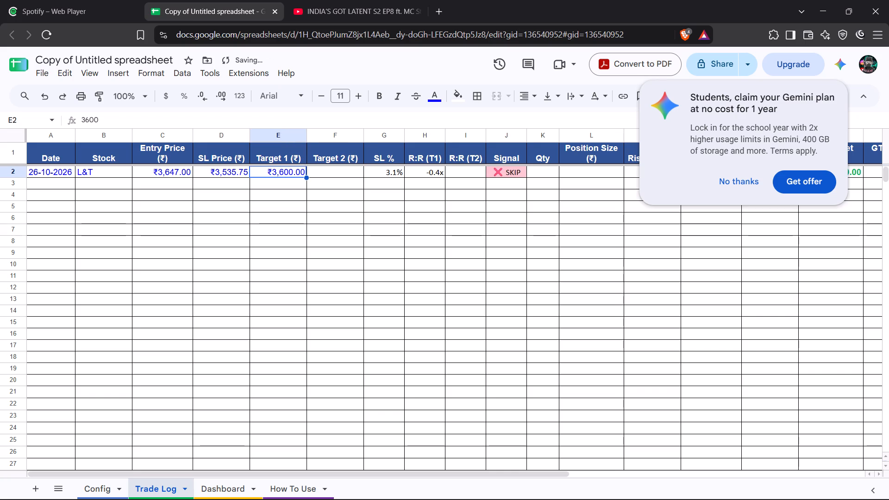
# Recheck T1 on TradingView's L&T dashboard and set Target 1 in the L&T row of the spreadsheet to 3758.25.
pyautogui.press('BackSpace')
pyautogui.press('3')
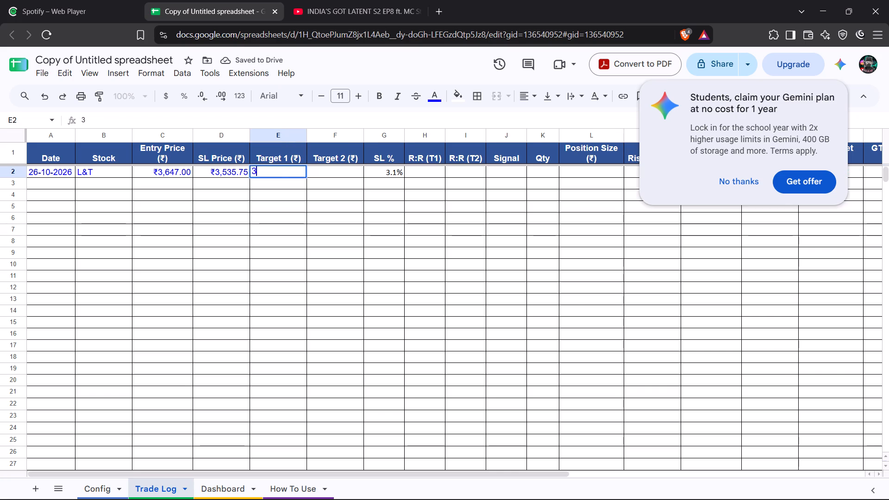
pyautogui.click(282, 173)
pyautogui.press('ctrl+super+Right')
pyautogui.rightClick(282, 173)
pyautogui.click(282, 173)
pyautogui.press('ctrl+super+Left')
pyautogui.click(280, 173)
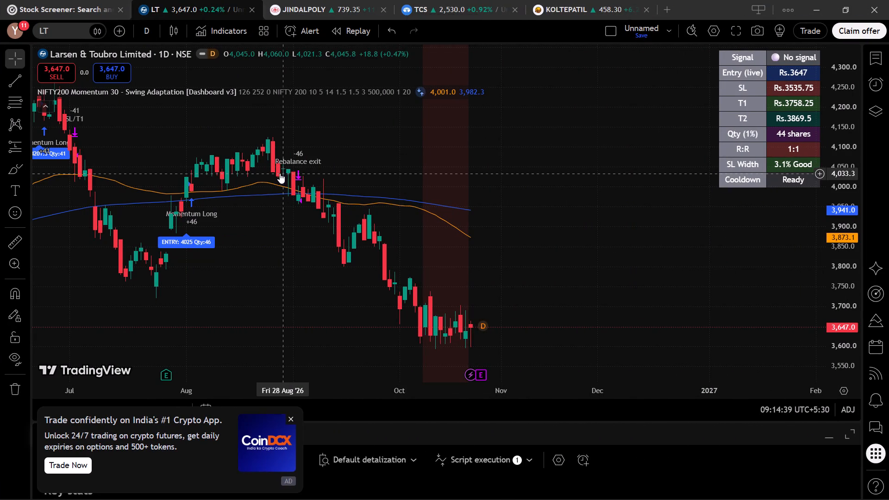
pyautogui.click(280, 173)
pyautogui.press('ctrl+super+Right')
pyautogui.click(280, 173)
pyautogui.rightClick(280, 173)
pyautogui.press('ctrl+super+Left')
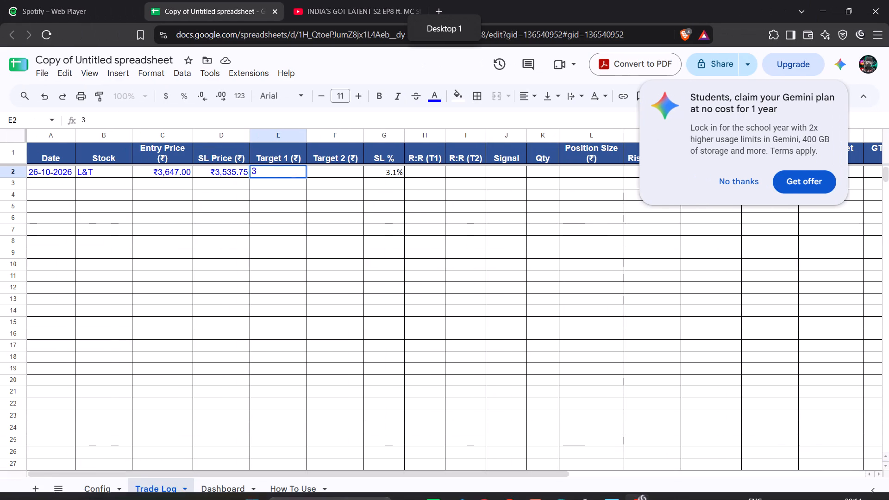
pyautogui.write('758')
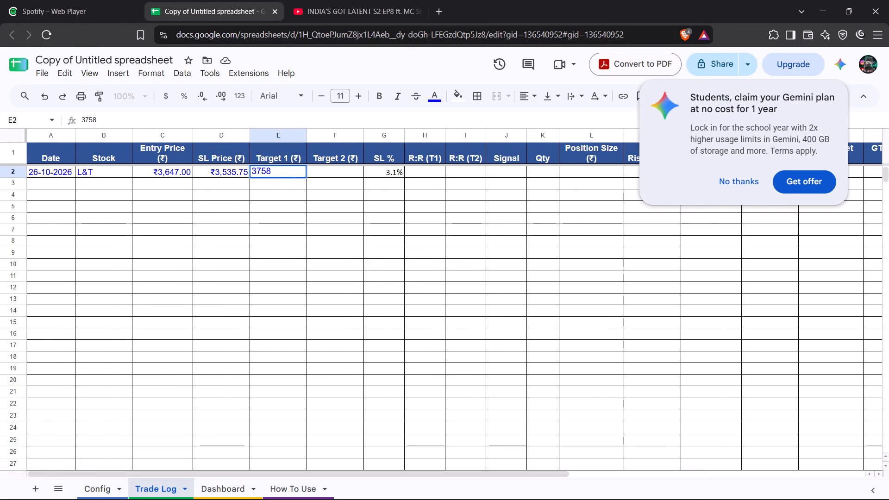
pyautogui.click(281, 173)
pyautogui.press('ctrl+super+Right')
pyautogui.click(281, 173)
pyautogui.press('ctrl+super+Left')
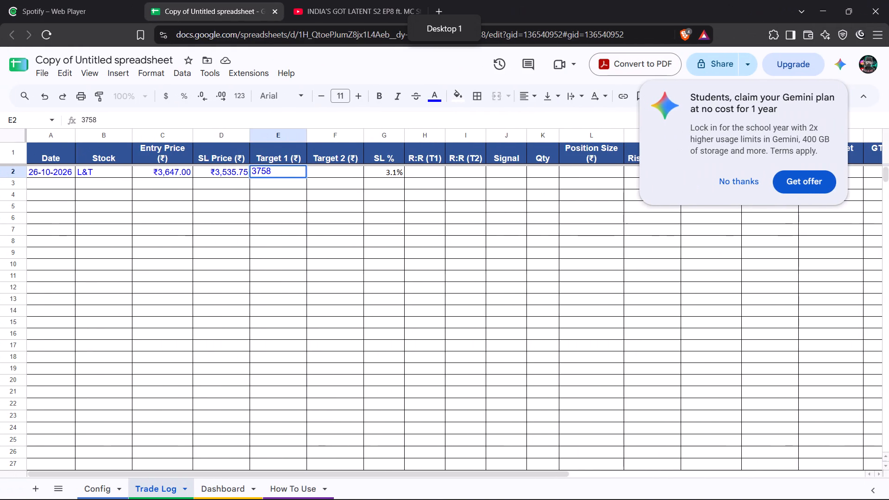
pyautogui.write('.25')
pyautogui.press('Down')
pyautogui.press('Up')
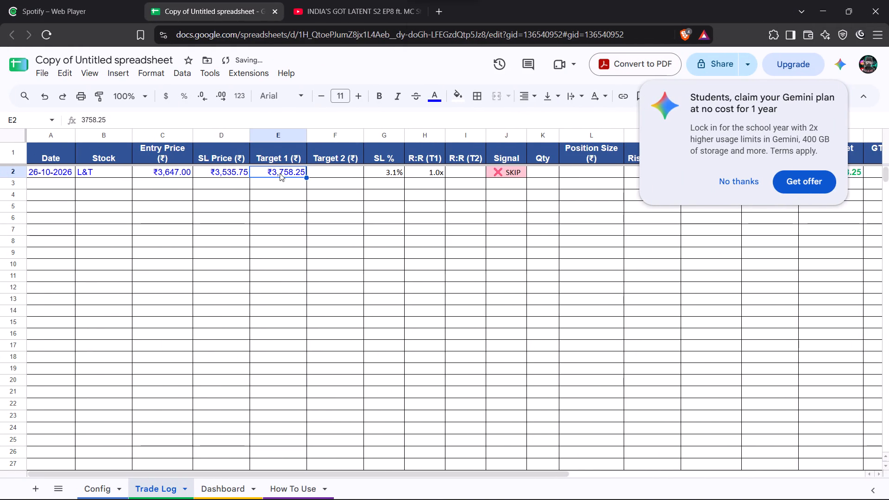
# Copy the date 26-10-2026 from row 2 of the Trade Log into the Date cells of rows 3, 4 and 5.
pyautogui.press('Right')
pyautogui.press('Down')
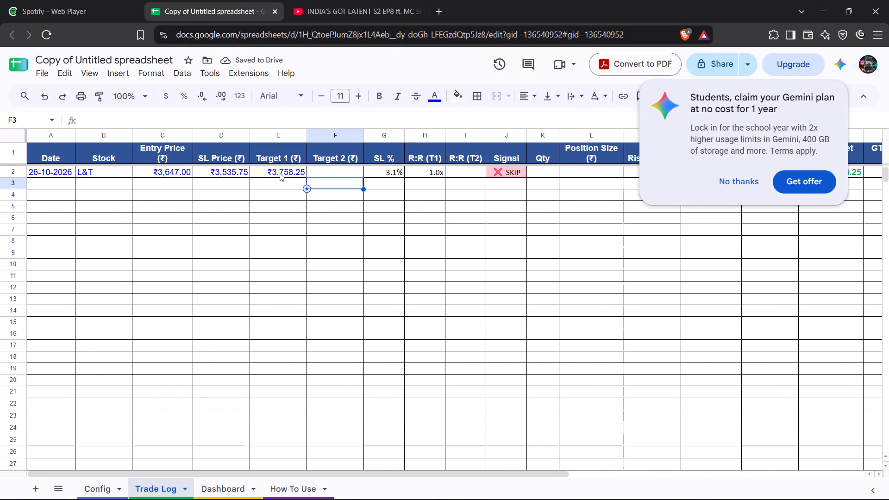
pyautogui.press('Left')
pyautogui.press('Left')
pyautogui.press('Left')
pyautogui.press('Left')
pyautogui.press('Left')
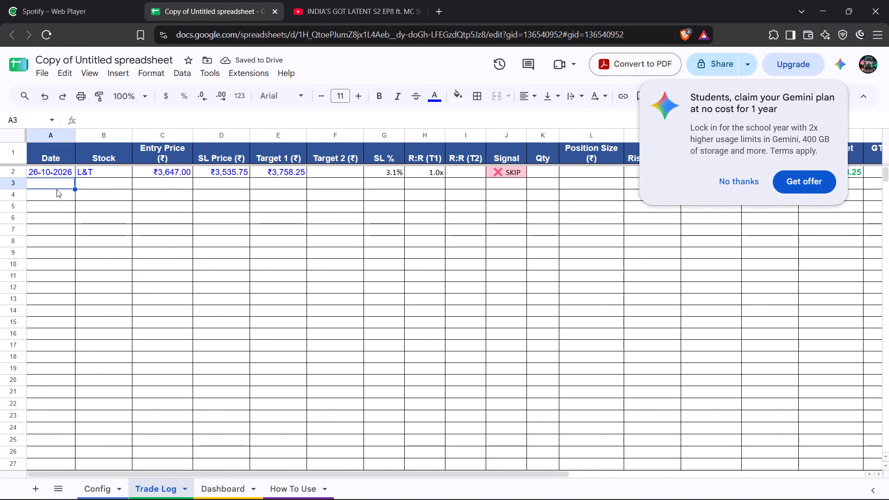
pyautogui.doubleClick(67, 174)
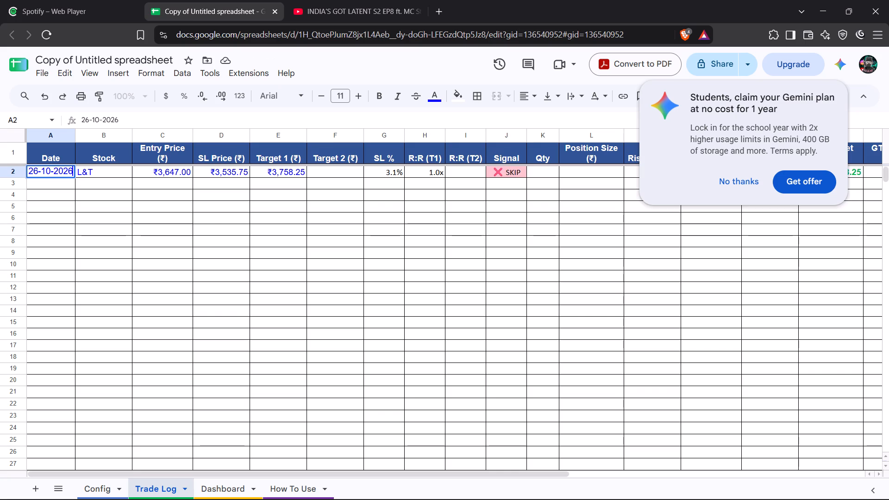
pyautogui.moveTo(70, 174); pyautogui.dragTo(22, 174)
pyautogui.hotkey('ctrl', 'c')
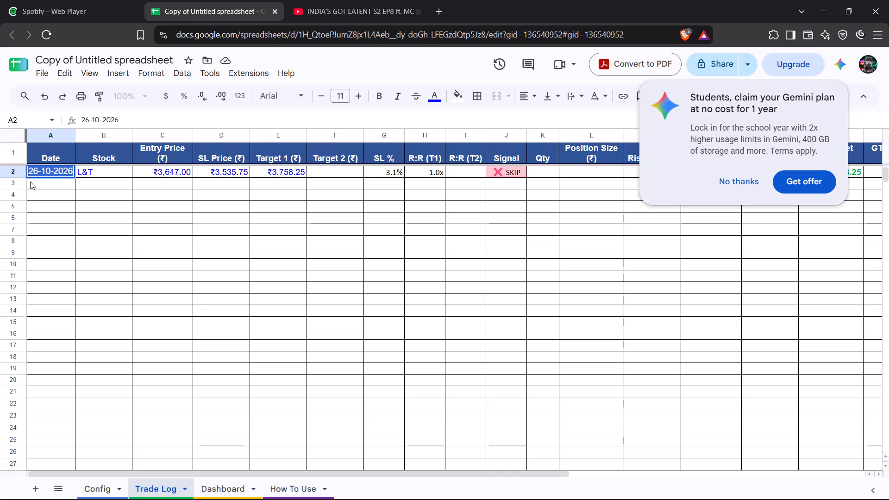
pyautogui.click(34, 183)
pyautogui.hotkey('ctrl', 'v')
pyautogui.click(34, 194)
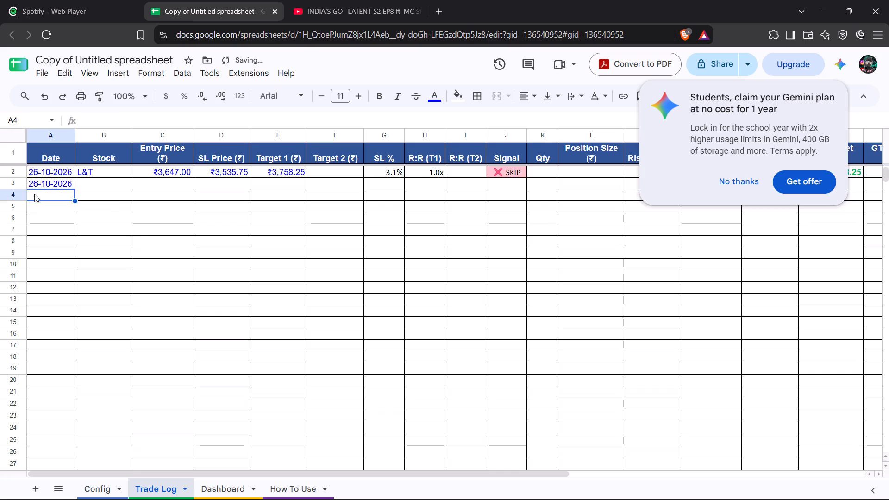
pyautogui.hotkey('ctrl', 'v')
pyautogui.click(53, 203)
pyautogui.hotkey('ctrl', 'v')
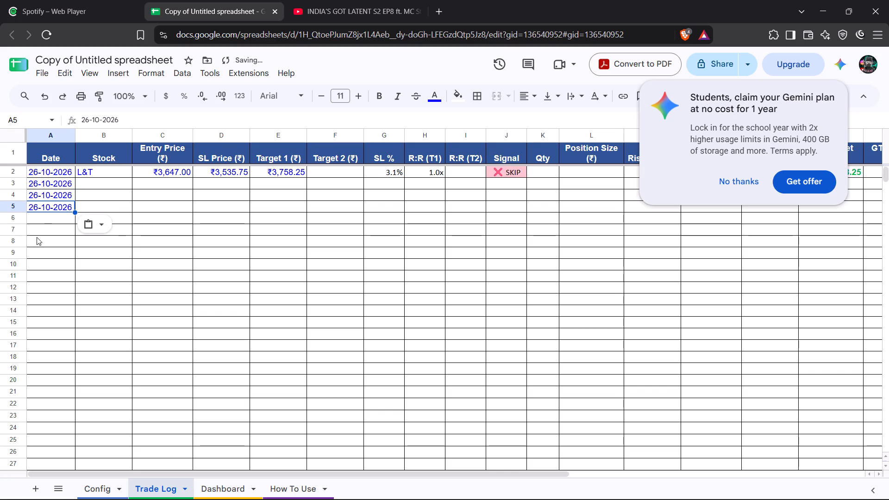
# Select the Stock cell in row 3 of the Trade Log.
pyautogui.click(97, 179)
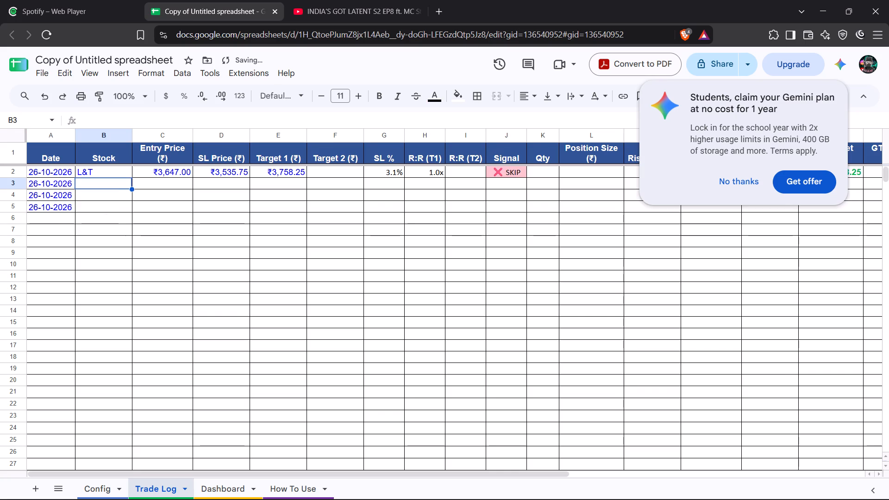
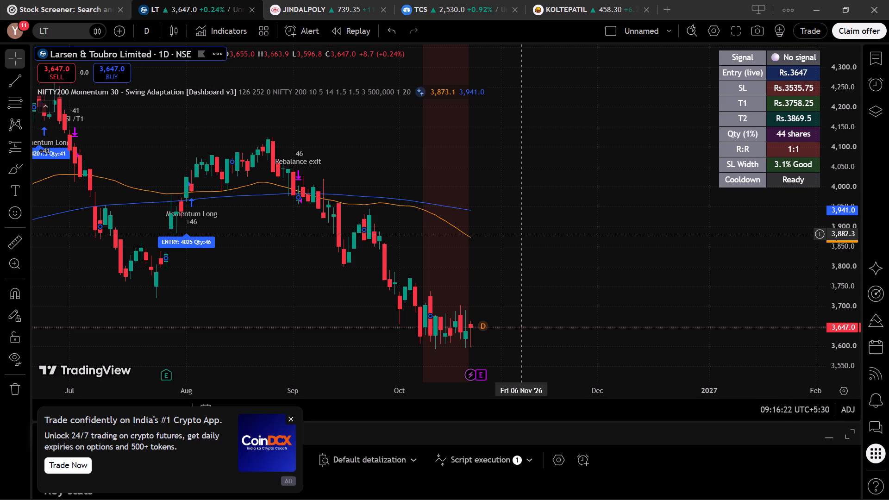
# Look over the strategy dashboards on the L&T, Jindal Poly Films and Kolte-Patil charts in TradingView.
pyautogui.click(156, 4)
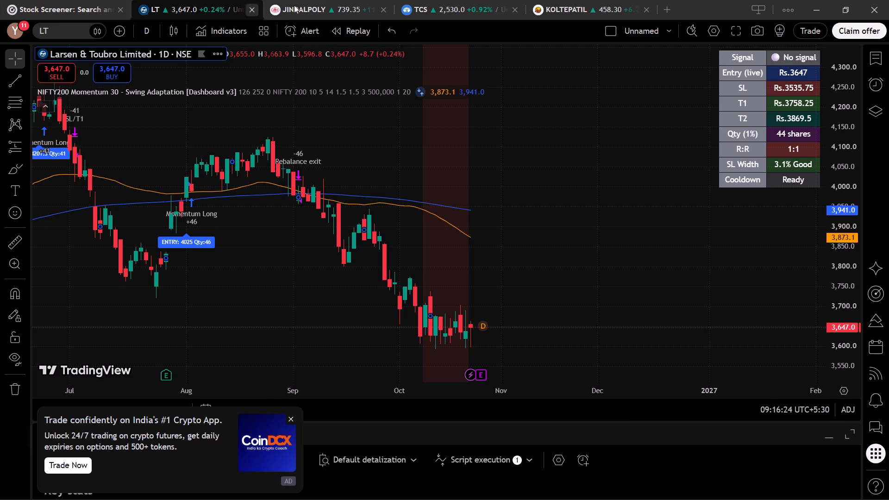
pyautogui.click(299, 4)
pyautogui.click(601, 87)
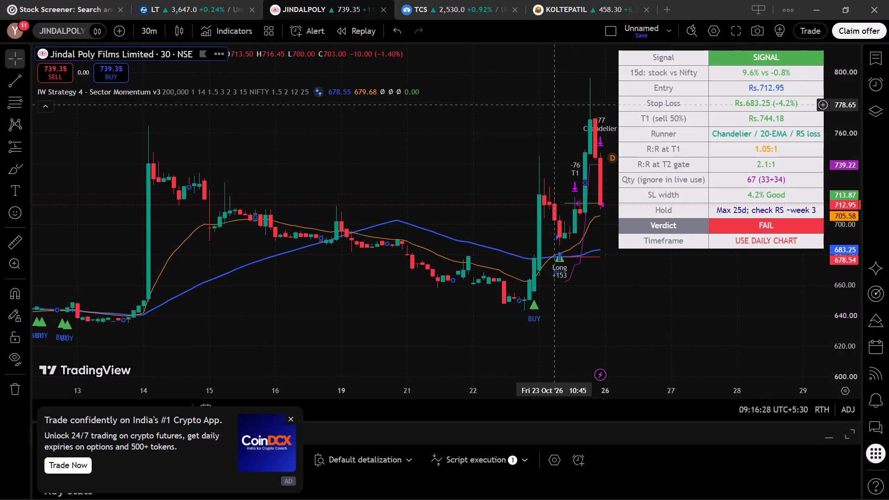
pyautogui.moveTo(327, 4); pyautogui.dragTo(307, 4)
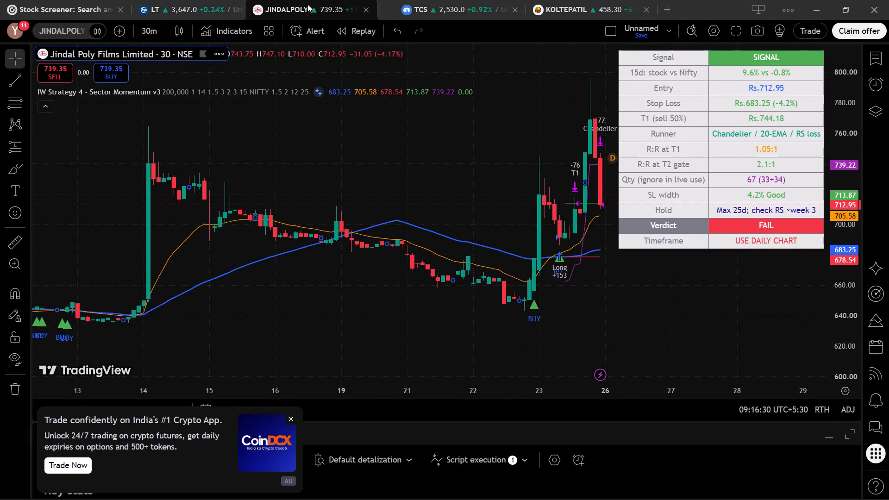
pyautogui.moveTo(307, 4); pyautogui.dragTo(308, 5)
pyautogui.click(365, 119)
pyautogui.press('ctrl+super+Right')
pyautogui.moveTo(301, 207); pyautogui.dragTo(339, 223)
pyautogui.press('ctrl+super+Right')
pyautogui.moveTo(369, 284); pyautogui.dragTo(243, 284)
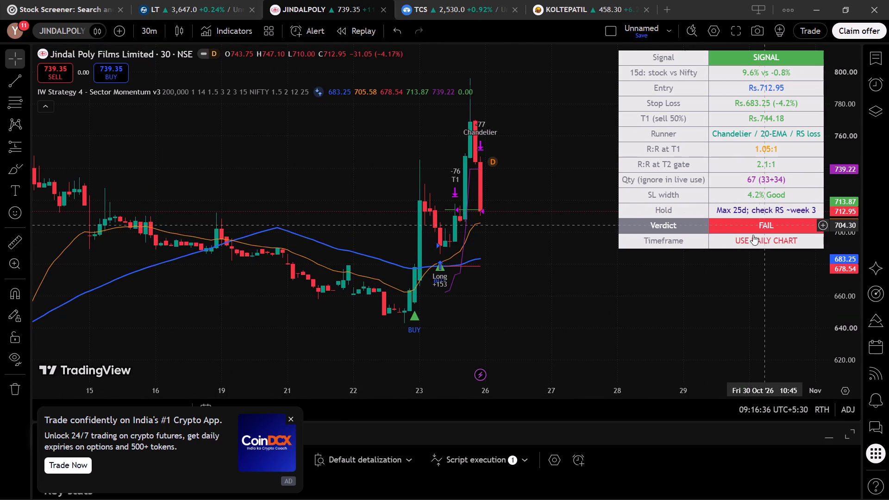
pyautogui.click(470, 0)
pyautogui.click(548, 0)
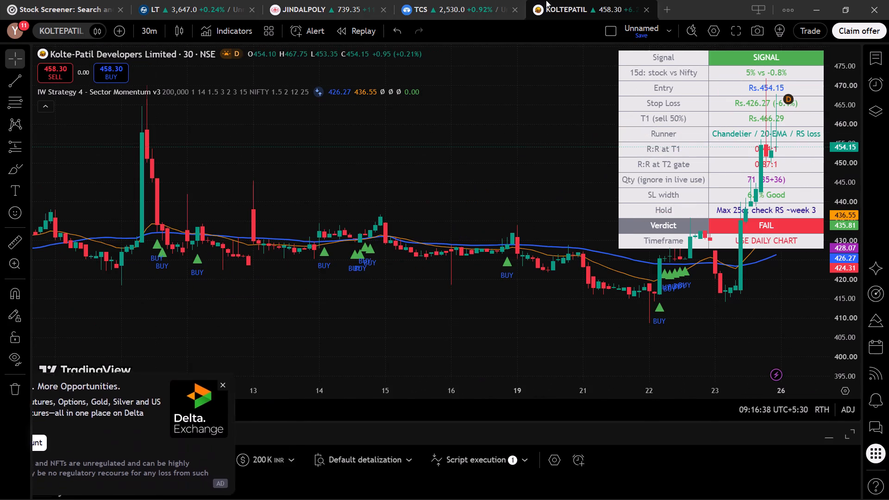
# Bring the latest candles of the TCS chart into view and switch its timeframe to 1 day.
pyautogui.click(451, 3)
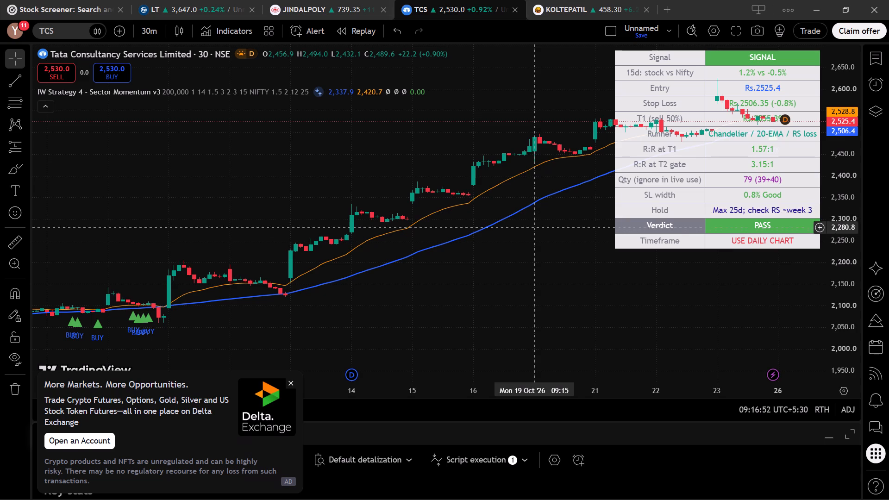
pyautogui.moveTo(535, 230); pyautogui.dragTo(280, 233)
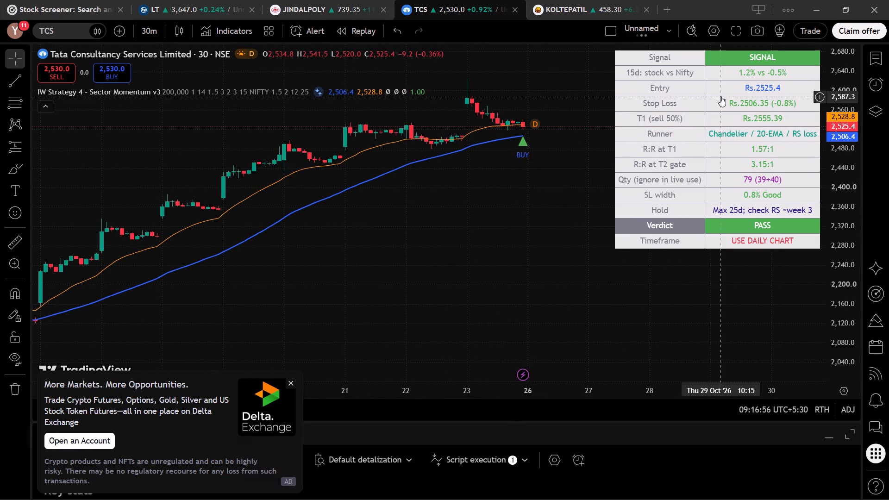
pyautogui.click(147, 29)
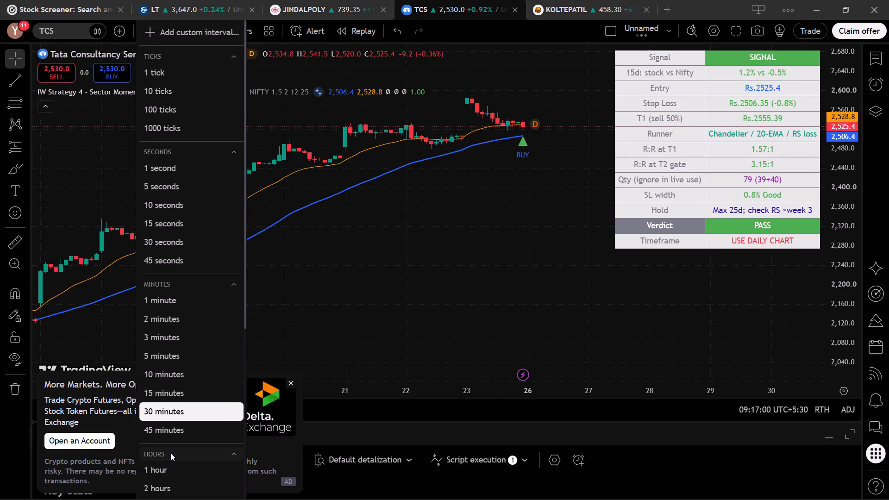
pyautogui.scroll(-2, 170, 452)
pyautogui.moveTo(171, 442); pyautogui.dragTo(176, 442)
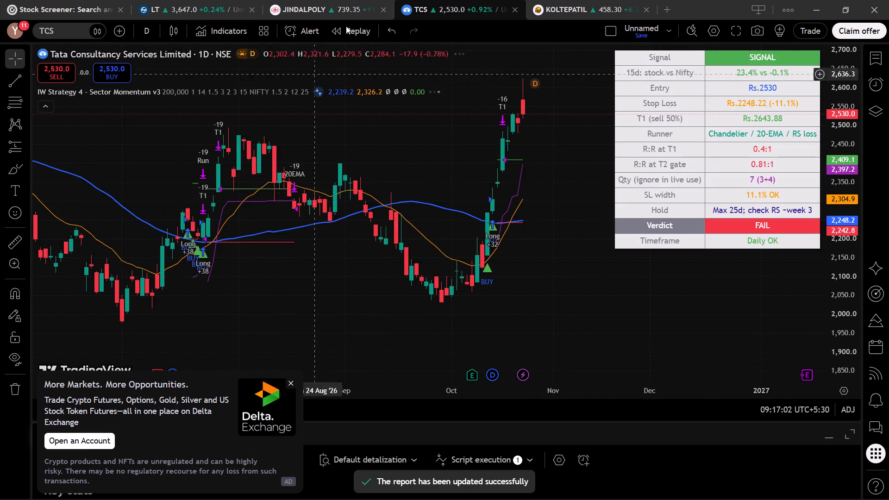
# Switch the Jindal Poly Films chart to the 1-day timeframe.
pyautogui.click(349, 0)
pyautogui.click(159, 25)
pyautogui.scroll(-2, 131, 312)
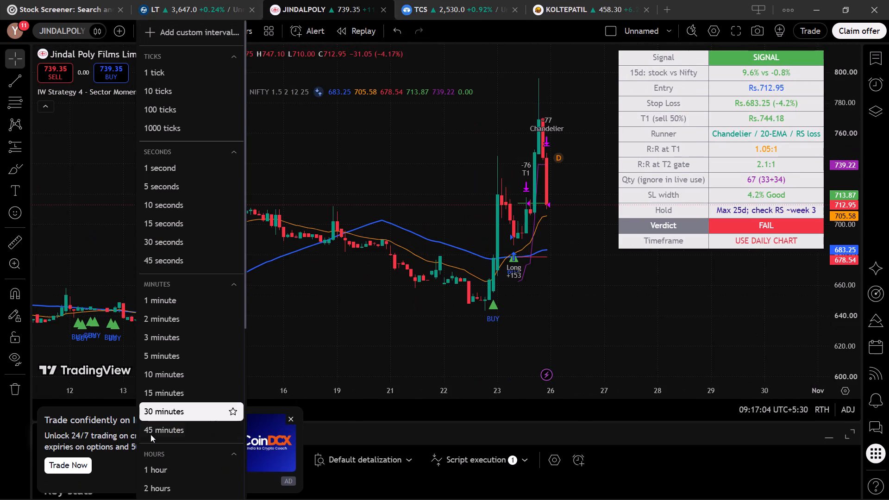
pyautogui.scroll(-2, 157, 472)
pyautogui.click(162, 450)
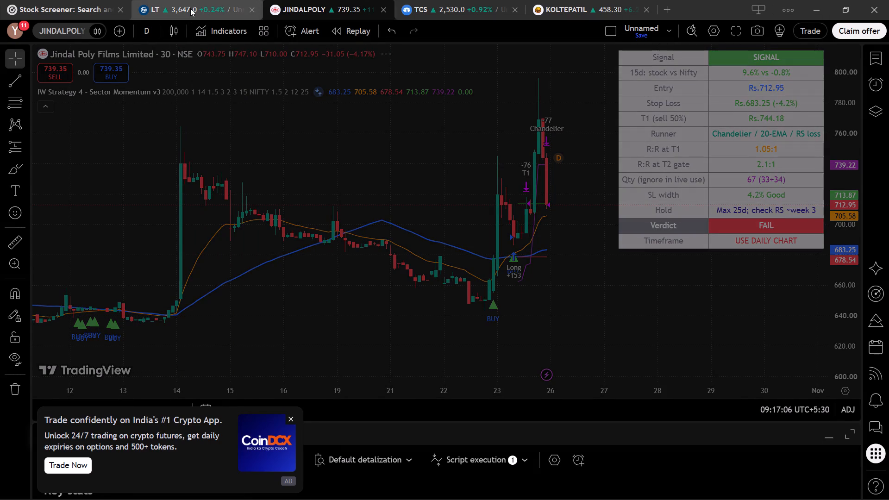
# Check the L&T, Jindal Poly Films and TCS charts again, closing the advert on the Jindal Poly chart.
pyautogui.click(190, 8)
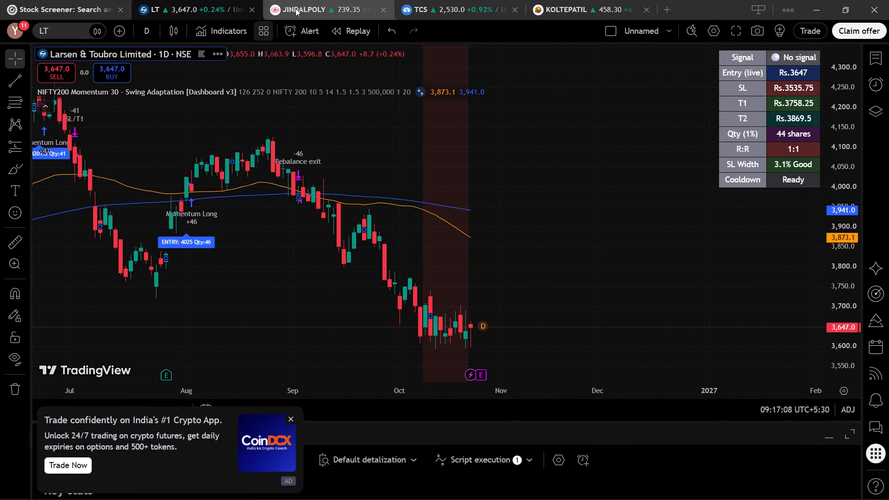
pyautogui.click(320, 0)
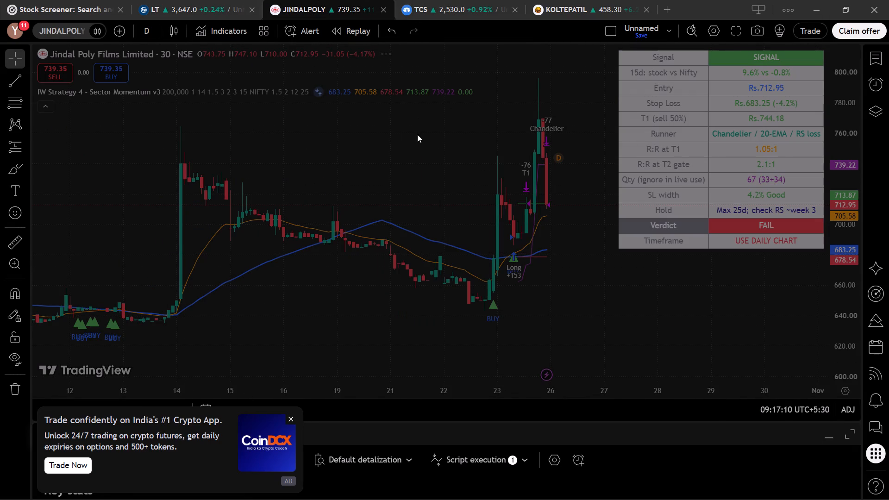
pyautogui.click(417, 134)
pyautogui.moveTo(396, 159); pyautogui.dragTo(338, 166)
pyautogui.click(293, 421)
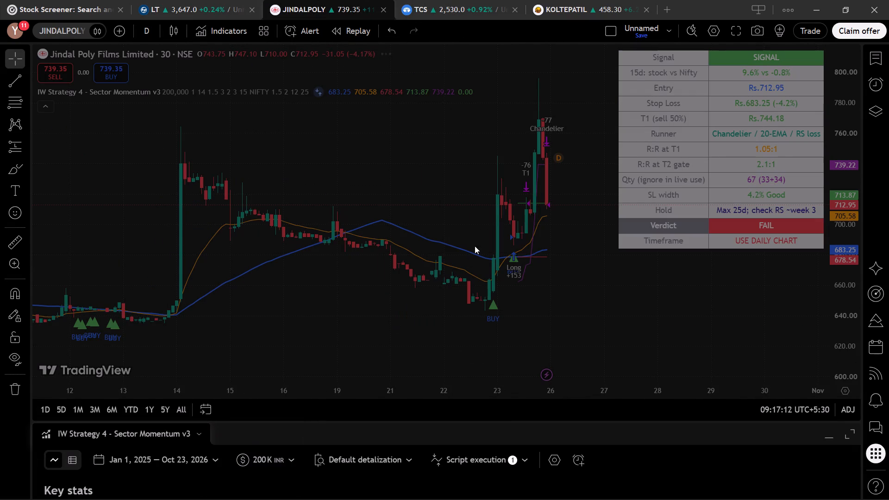
pyautogui.moveTo(475, 246); pyautogui.dragTo(424, 242)
pyautogui.click(470, 8)
pyautogui.click(349, 0)
pyautogui.click(496, 13)
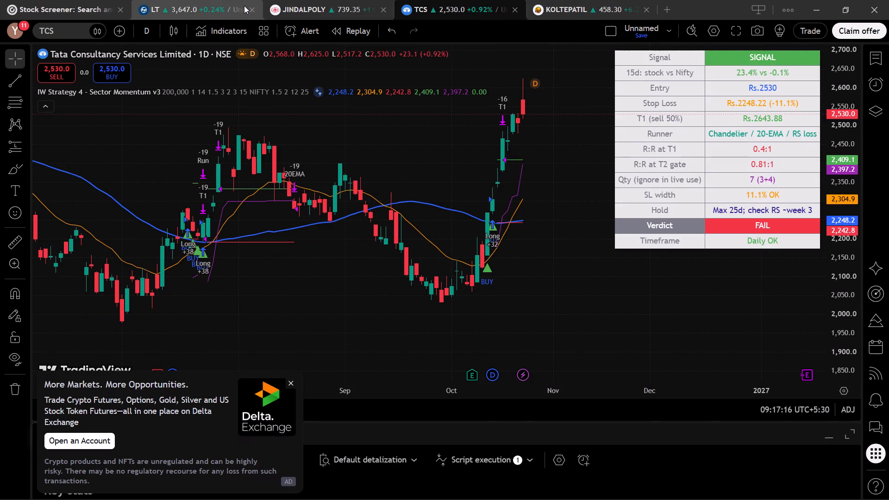
pyautogui.click(558, 2)
pyautogui.click(496, 5)
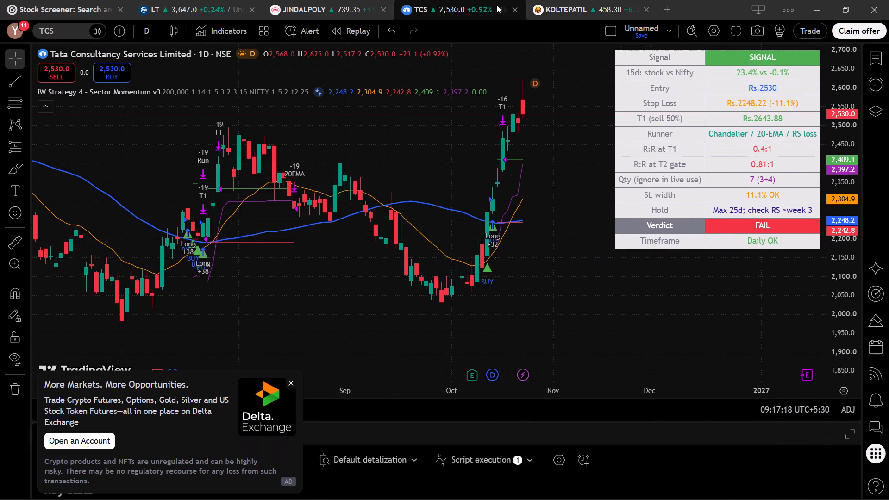
# Switch the Kolte-Patil Developers chart to the 1-day timeframe.
pyautogui.click(587, 5)
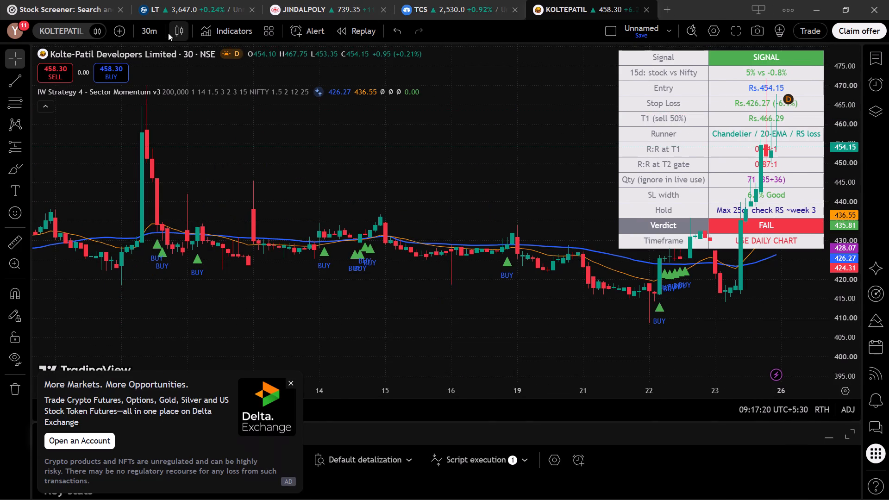
pyautogui.click(168, 33)
pyautogui.click(156, 33)
pyautogui.scroll(-3, 162, 445)
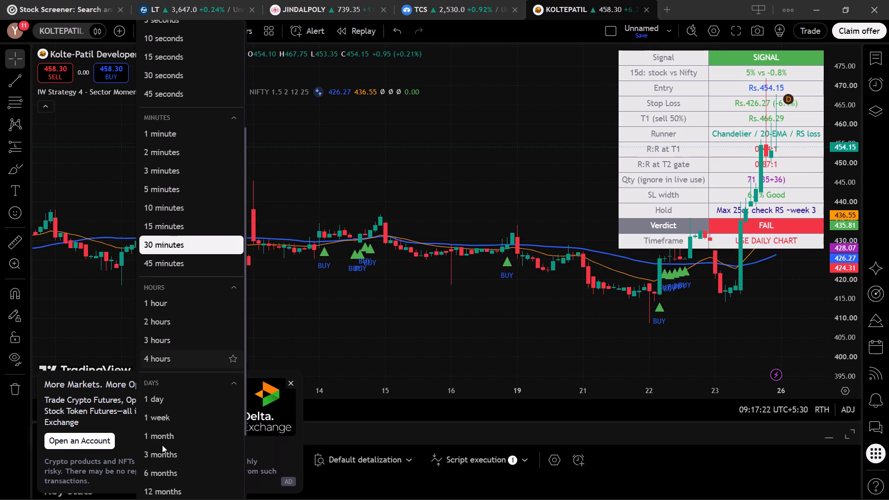
pyautogui.click(175, 385)
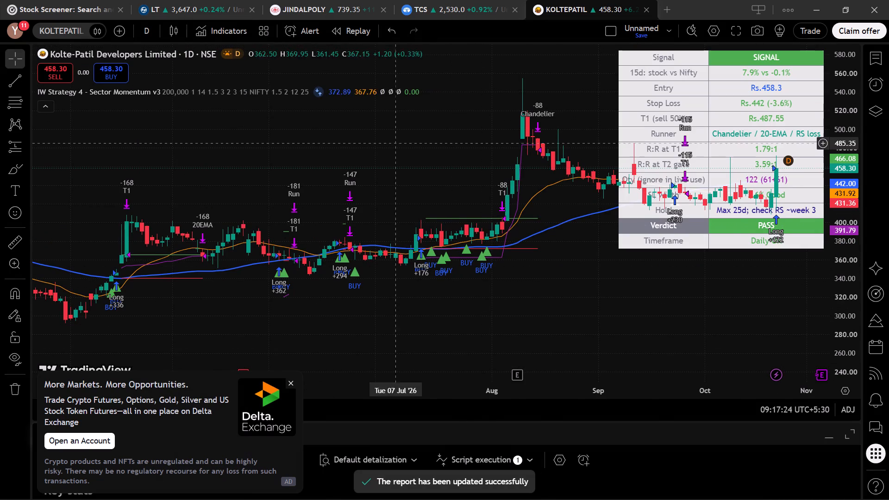
# Reselect the 1-day timeframe on the TCS chart and review its strategy dashboard values.
pyautogui.click(449, 19)
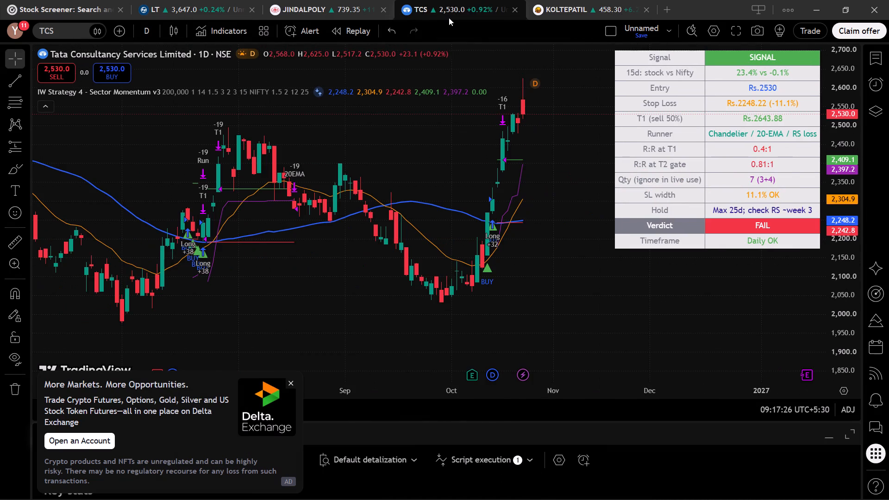
pyautogui.click(149, 35)
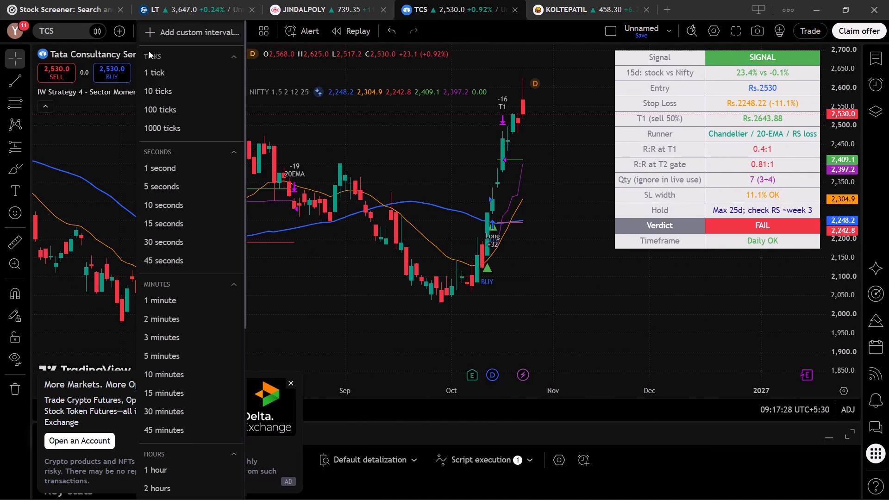
pyautogui.scroll(-2, 157, 467)
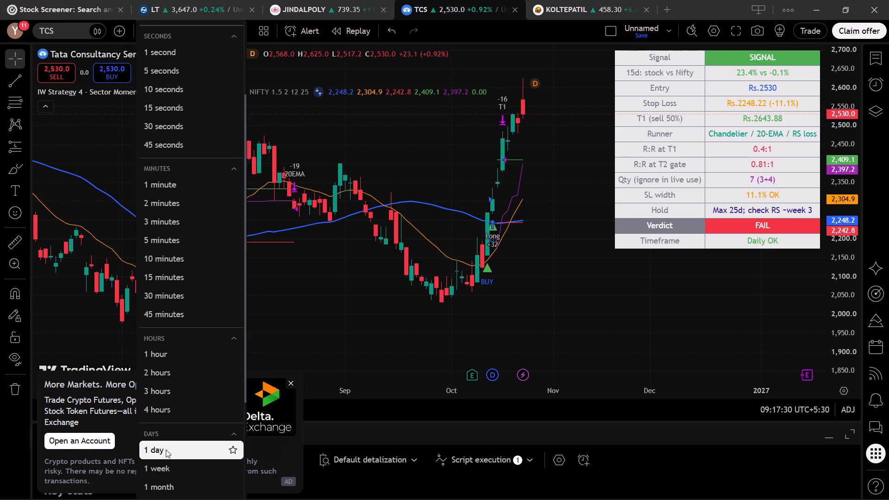
pyautogui.click(166, 450)
pyautogui.moveTo(383, 230); pyautogui.dragTo(313, 274)
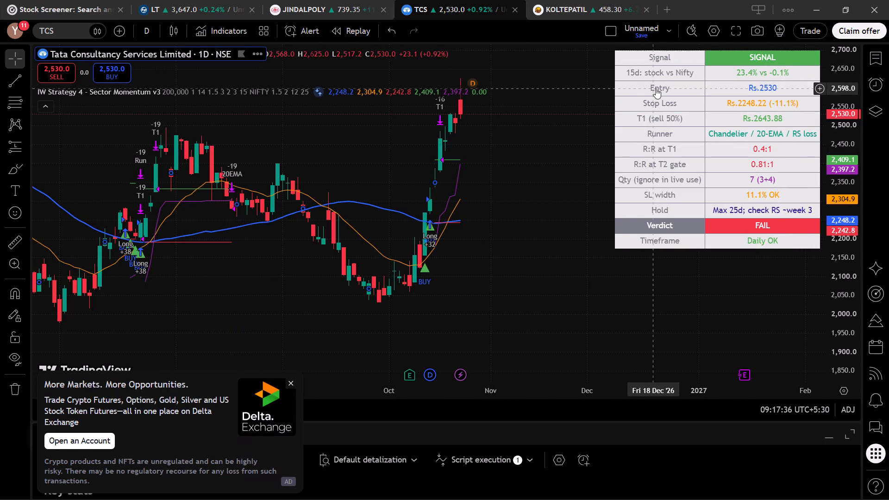
pyautogui.click(692, 173)
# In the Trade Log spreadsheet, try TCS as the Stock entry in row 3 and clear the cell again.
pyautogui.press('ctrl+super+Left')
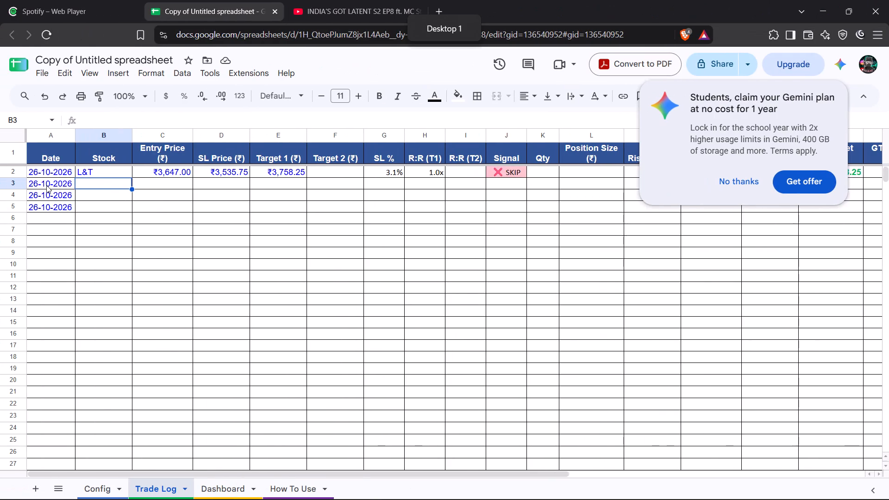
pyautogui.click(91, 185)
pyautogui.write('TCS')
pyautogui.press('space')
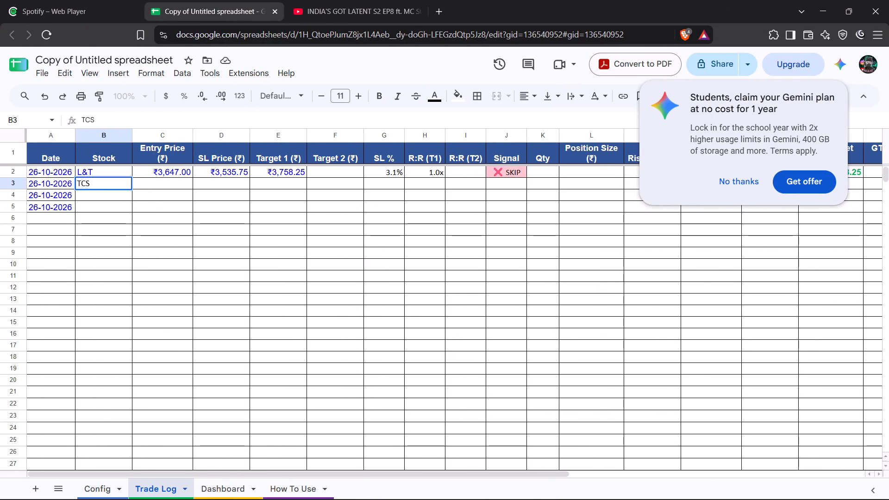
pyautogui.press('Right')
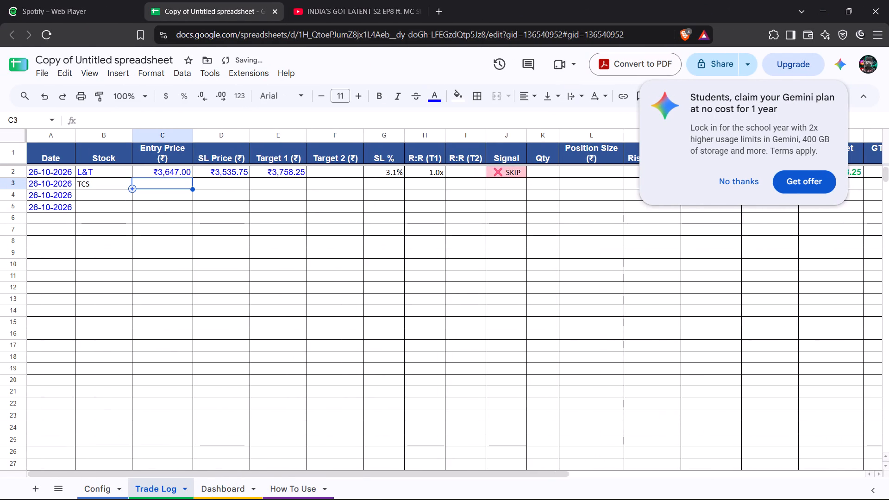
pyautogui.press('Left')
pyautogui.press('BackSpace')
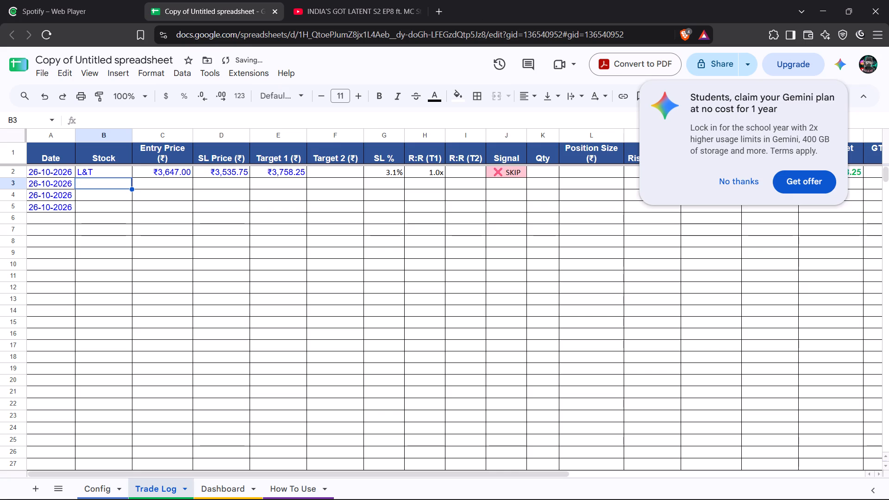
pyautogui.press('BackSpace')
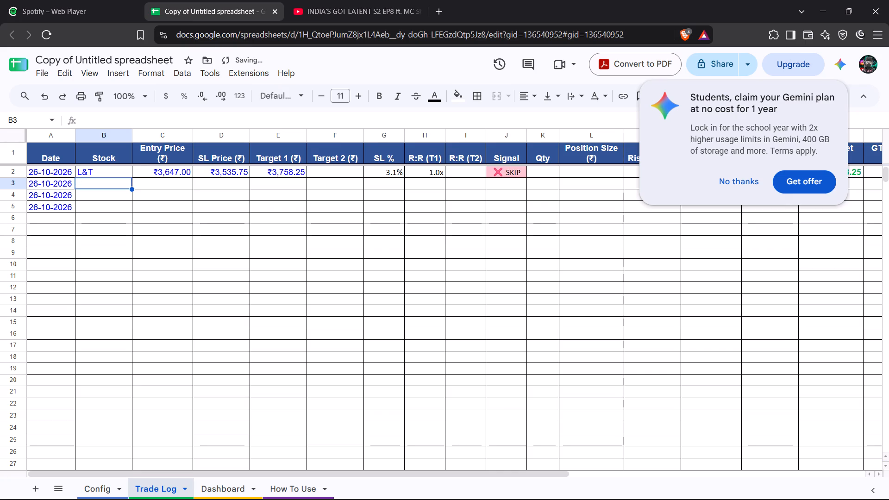
# Dismiss the Gemini student plan offer covering the spreadsheet.
pyautogui.click(733, 185)
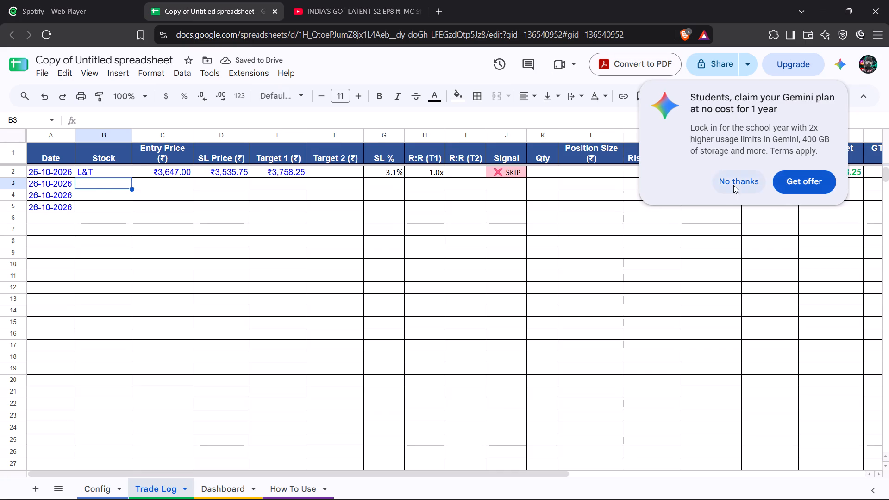
pyautogui.click(612, 188)
# Recheck the TCS chart in TradingView and enter TCS in the Stock cell of row 3 in the Trade Log.
pyautogui.press('ctrl+super+Right')
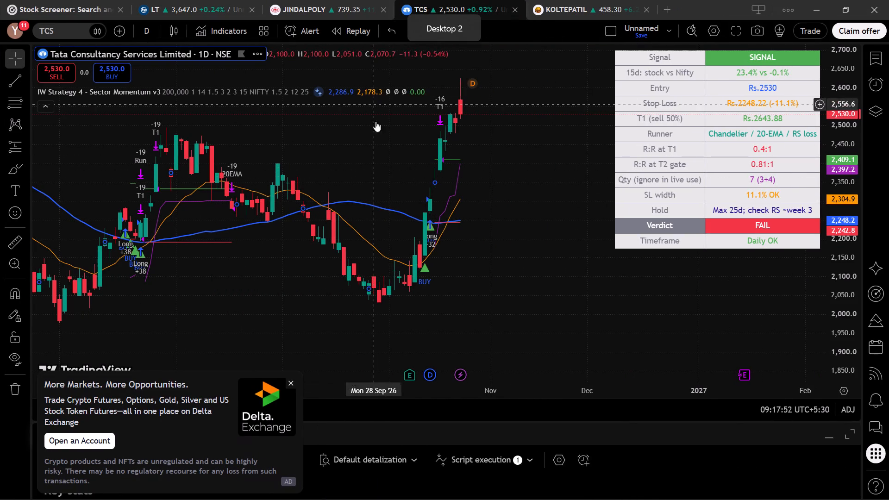
pyautogui.moveTo(382, 131); pyautogui.dragTo(388, 135)
pyautogui.press('ctrl+super+Left')
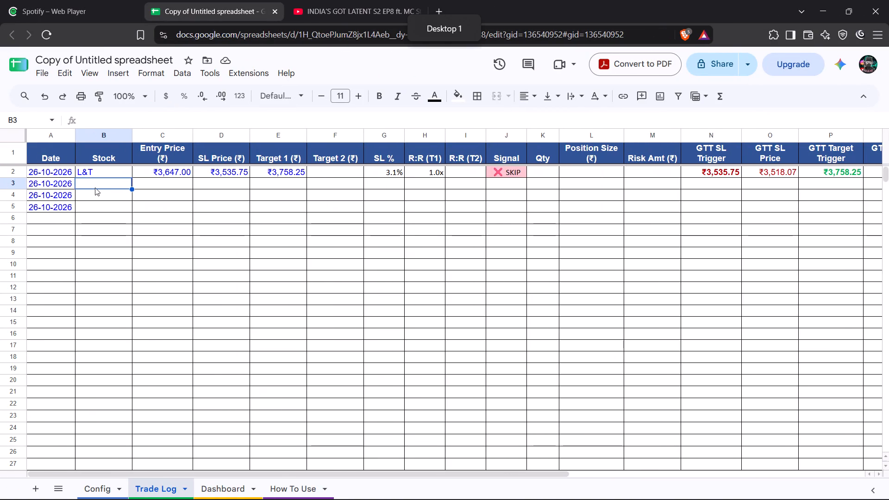
pyautogui.write('TCS')
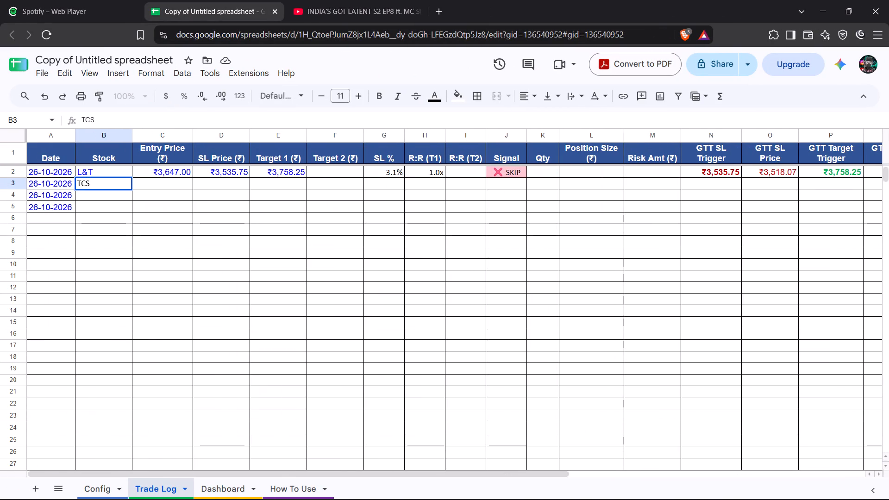
pyautogui.press('Return')
# Check the entry on the TCS chart's dashboard in TradingView and enter 2530 as row 3's Entry Price in the Trade Log.
pyautogui.press('Up')
pyautogui.press('Right')
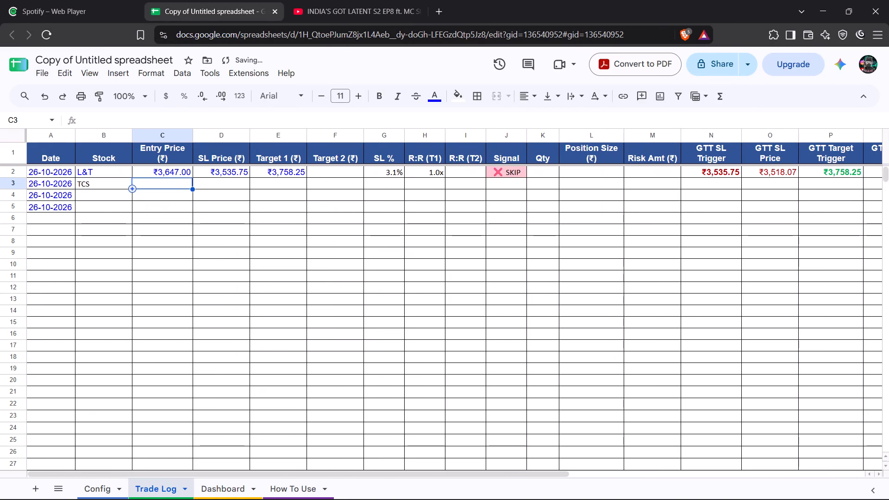
pyautogui.click(194, 193)
pyautogui.press('ctrl+super+Right')
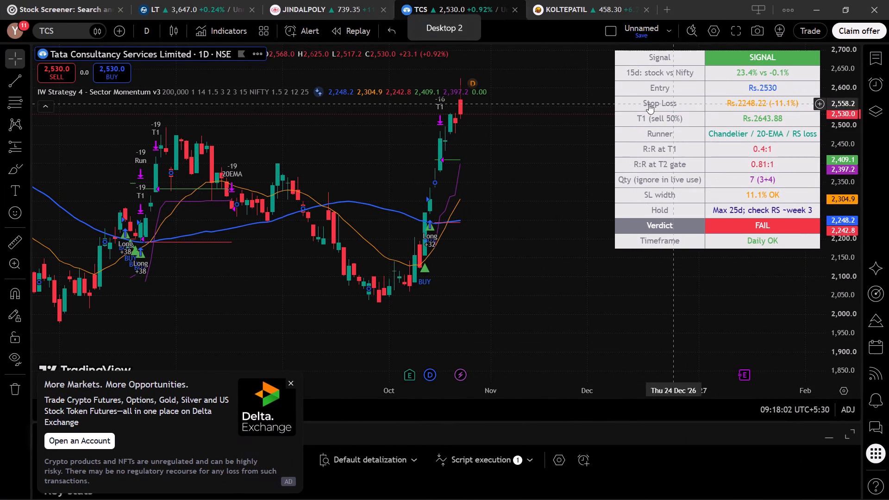
pyautogui.click(489, 119)
pyautogui.press('ctrl+super+Left')
pyautogui.write('2530')
pyautogui.press('Right')
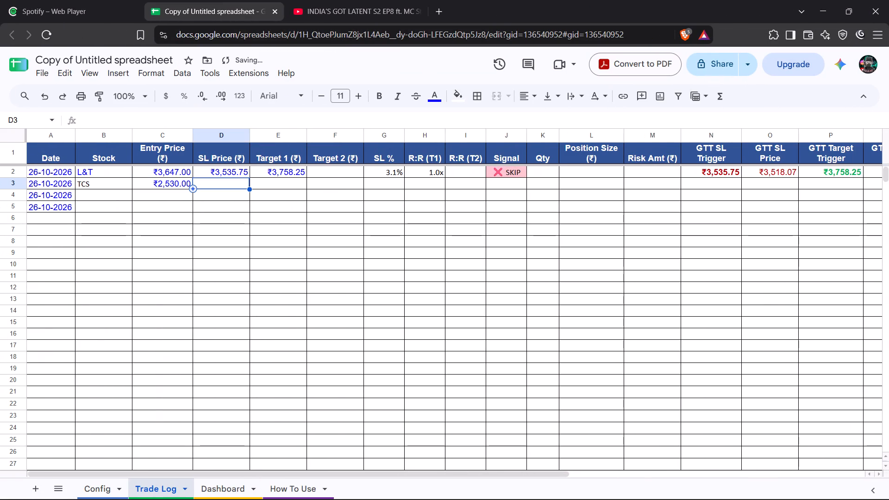
# Using the TCS dashboard in TradingView, fill row 3 of the Trade Log with SL Price 2248 and Target 1 2643.
pyautogui.click(489, 119)
pyautogui.press('ctrl+super+Right')
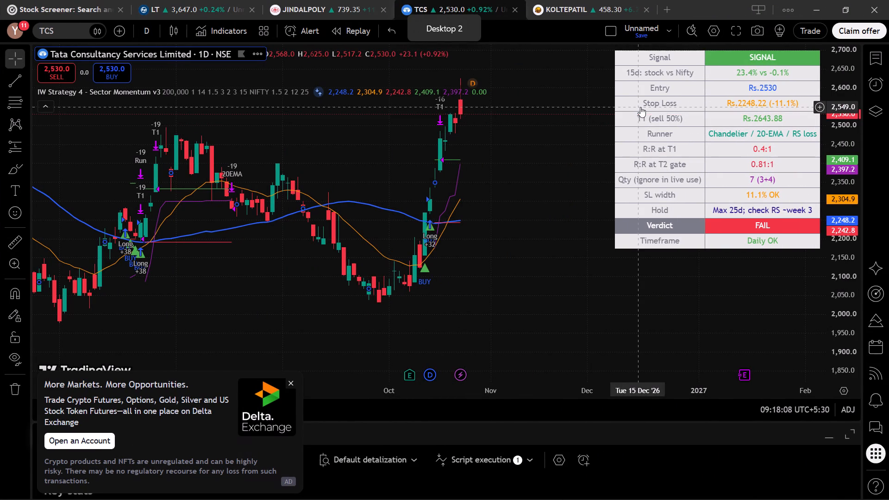
pyautogui.click(614, 108)
pyautogui.press('ctrl+super+Left')
pyautogui.write('2248')
pyautogui.press('Right')
pyautogui.click(612, 108)
pyautogui.press('ctrl+super+Right')
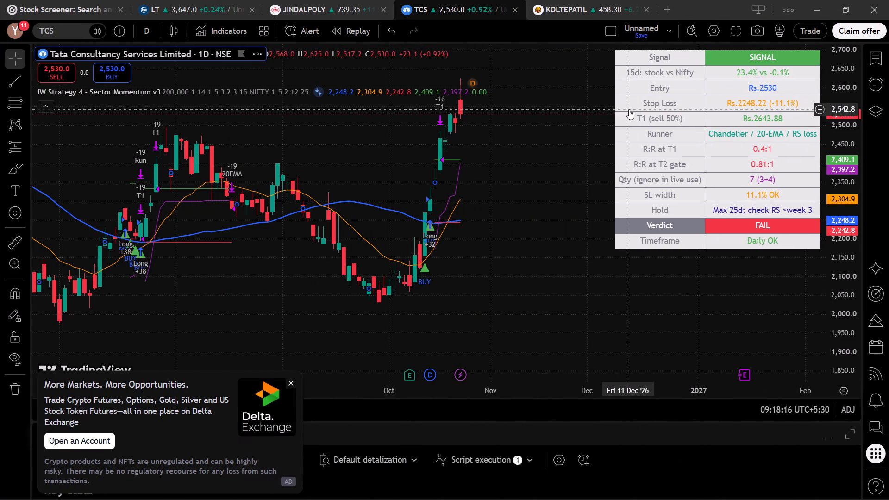
pyautogui.click(635, 109)
pyautogui.press('ctrl+super+Left')
pyautogui.press('2')
pyautogui.write('643')
pyautogui.press('Right')
# Check the Kolte-Patil chart in TradingView and enter KOLTEPATIL as the Stock in row 4 of the Trade Log.
pyautogui.press('Down')
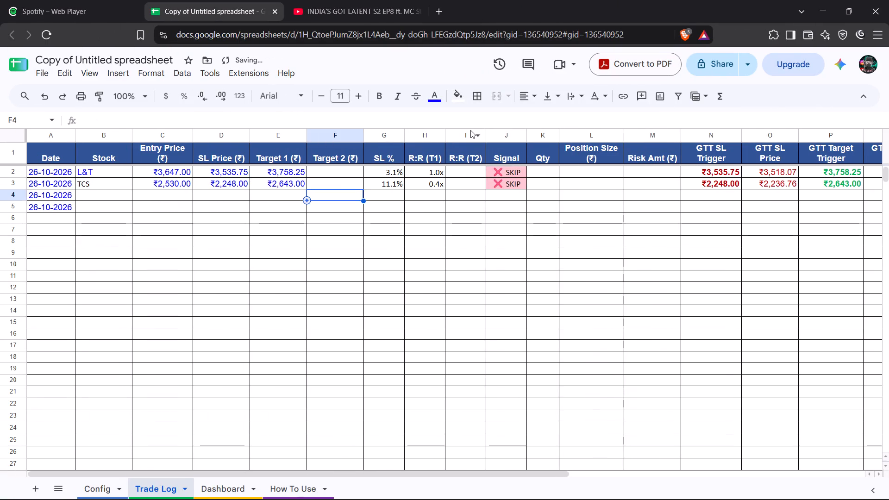
pyautogui.press('Left')
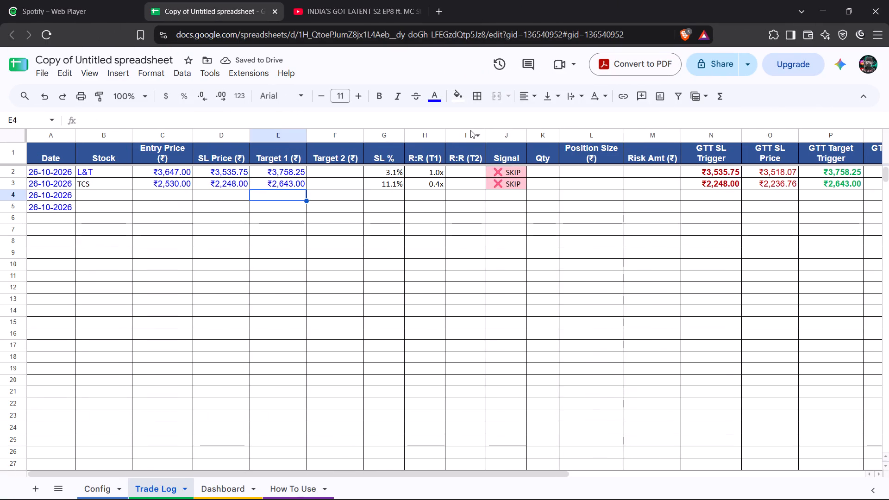
pyautogui.press('Left')
pyautogui.press('Left')
pyautogui.press('Left')
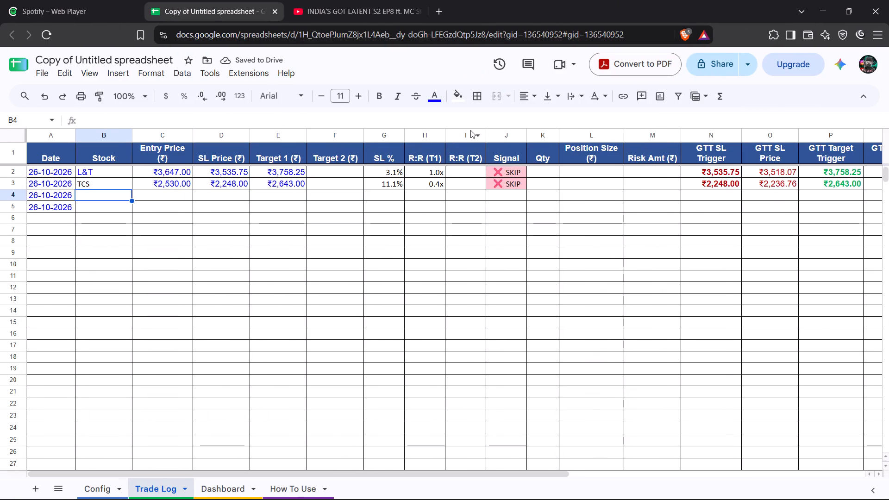
pyautogui.moveTo(466, 131); pyautogui.dragTo(482, 0)
pyautogui.press('ctrl+super+Right')
pyautogui.click(542, 1)
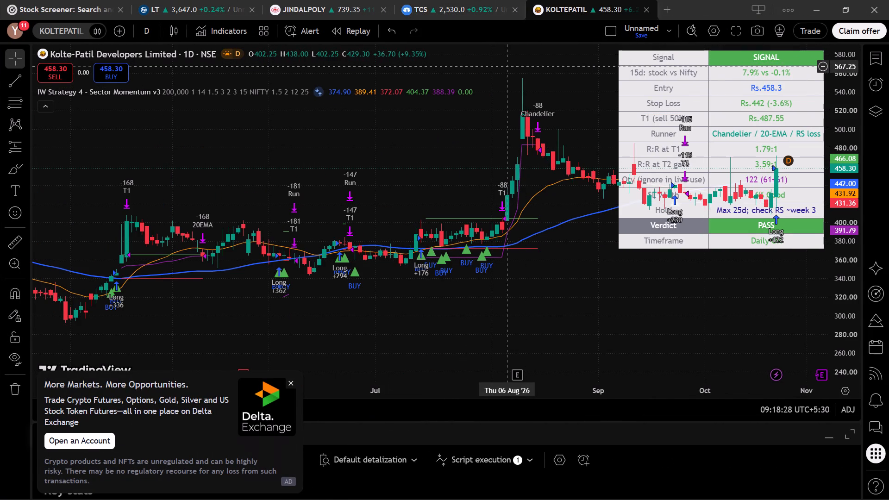
pyautogui.click(521, 75)
pyautogui.press('ctrl+super+Left')
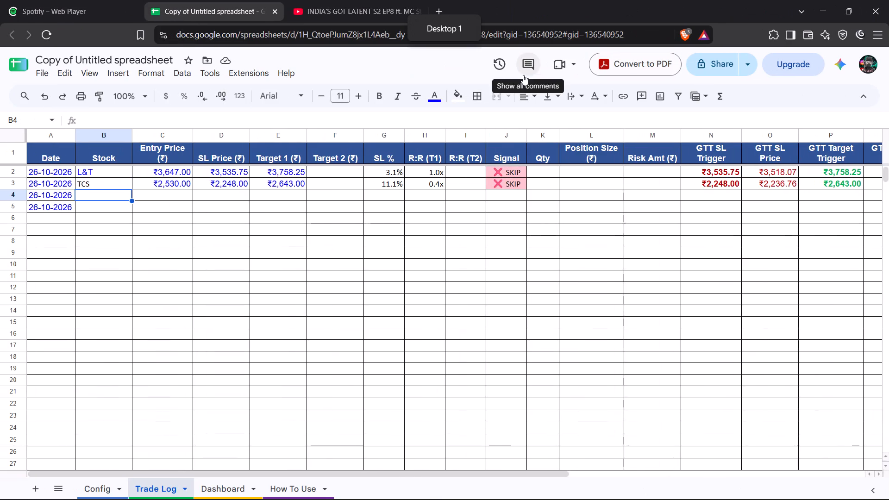
pyautogui.write('KOLTEPATIL')
pyautogui.press('space')
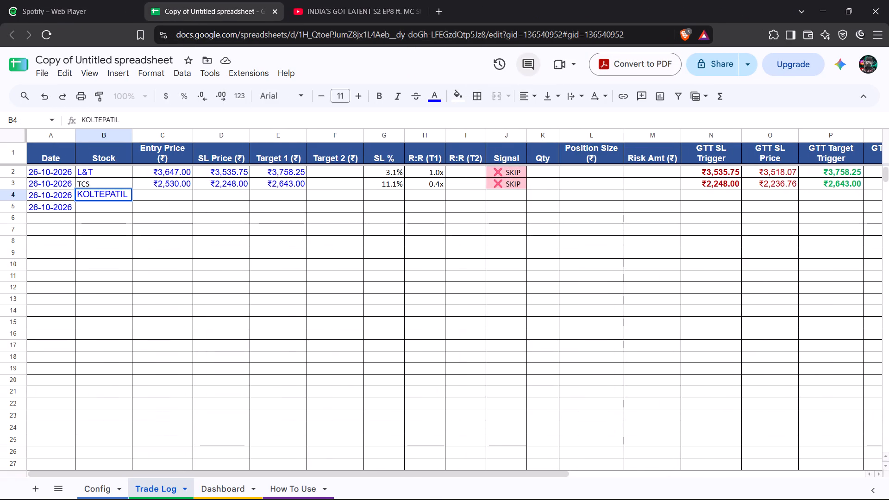
pyautogui.press('Right')
# Read the entry from the Kolte-Patil dashboard in TradingView and enter 458.3 as row 4's Entry Price in the Trade Log.
pyautogui.click(523, 76)
pyautogui.press('ctrl+super+Right')
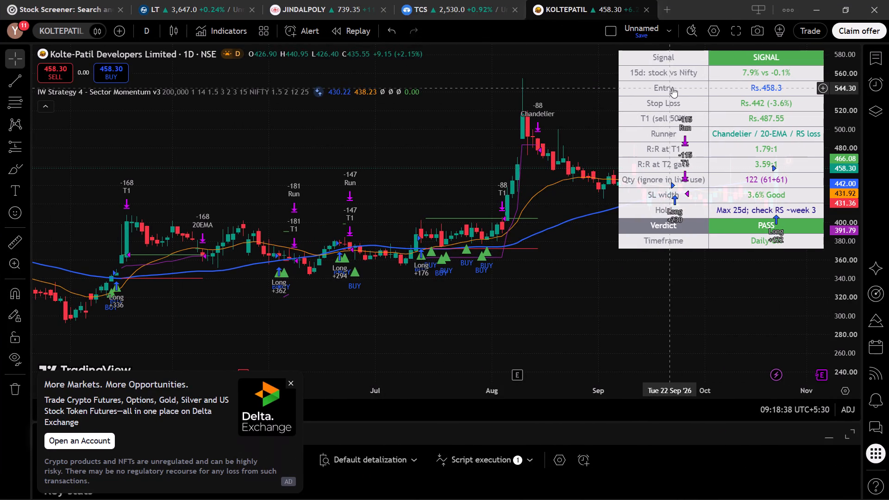
pyautogui.click(673, 87)
pyautogui.press('ctrl+super+Left')
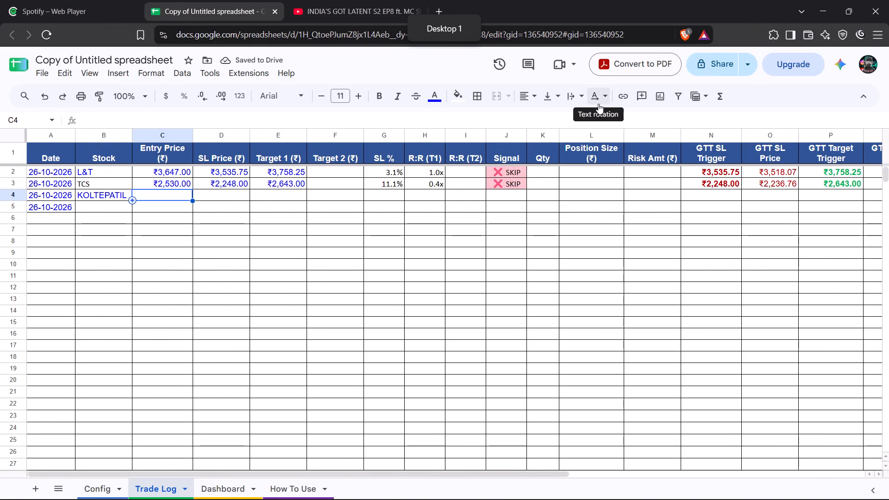
pyautogui.write('458.3')
pyautogui.press('Right')
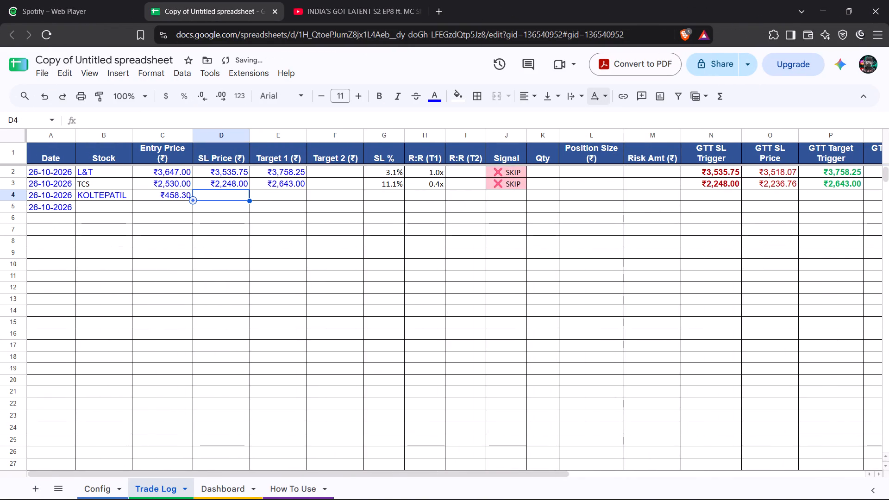
# Recheck the stop loss on the Kolte-Patil dashboard and enter 442 as row 4's SL Price in the Trade Log.
pyautogui.click(597, 104)
pyautogui.press('ctrl+super+Right')
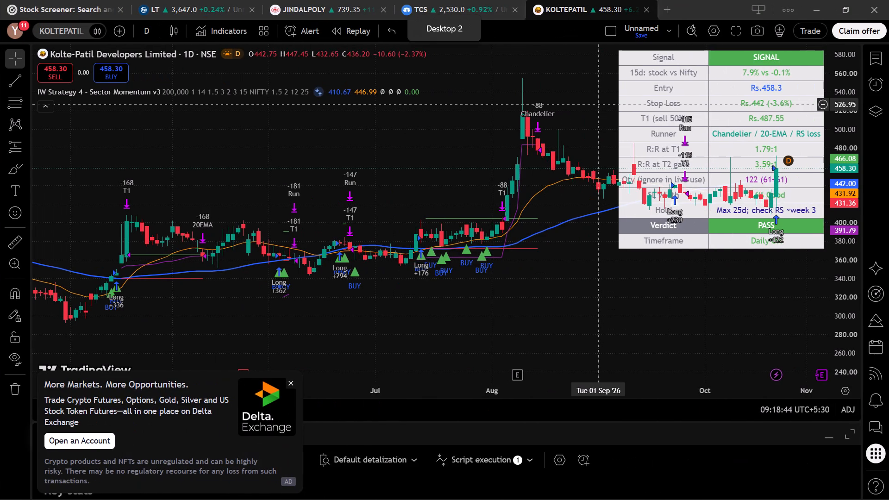
pyautogui.click(596, 104)
pyautogui.press('ctrl+super+Left')
pyautogui.click(593, 105)
pyautogui.press('ctrl+super+Right')
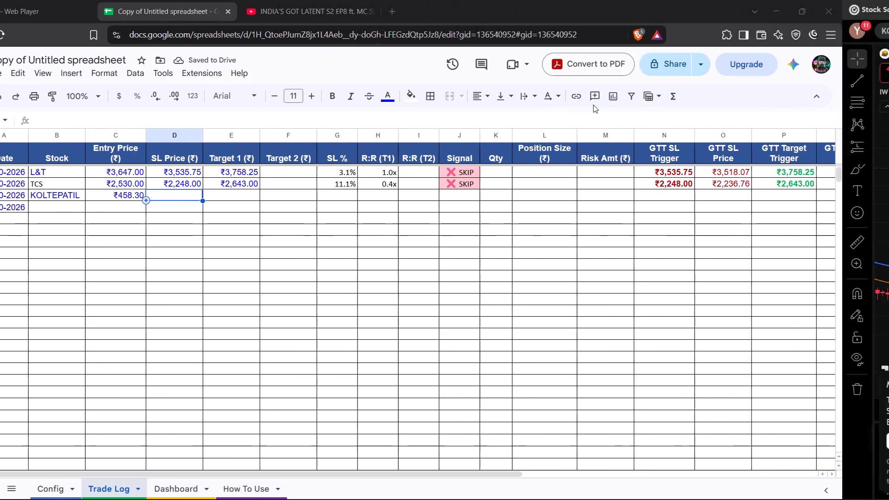
pyautogui.click(593, 105)
pyautogui.press('ctrl+super+Left')
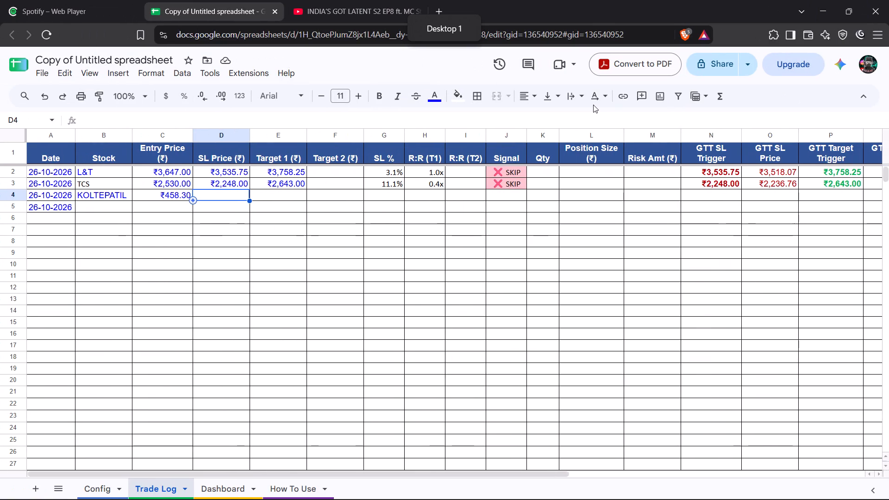
pyautogui.write('442')
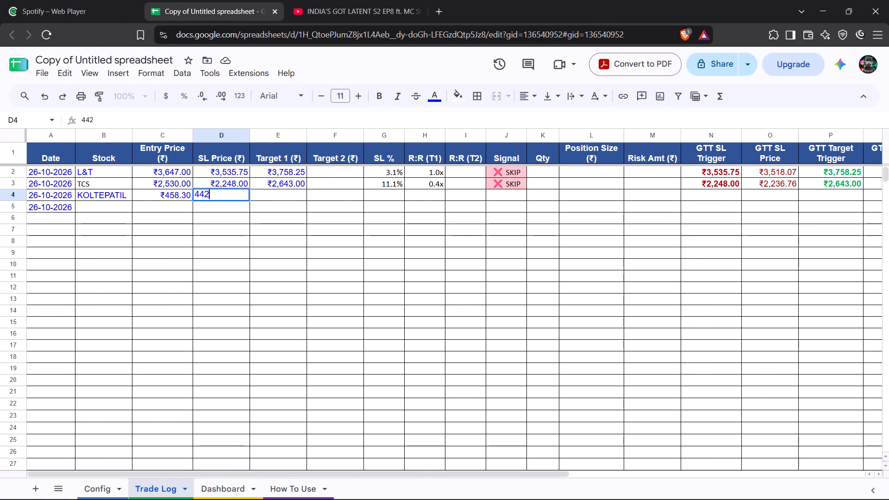
pyautogui.press('Right')
# Read T1 from the Kolte-Patil dashboard in TradingView and enter 487.55 as row 4's Target 1 in the Trade Log.
pyautogui.moveTo(593, 103); pyautogui.dragTo(595, 99)
pyautogui.press('ctrl+super+Right')
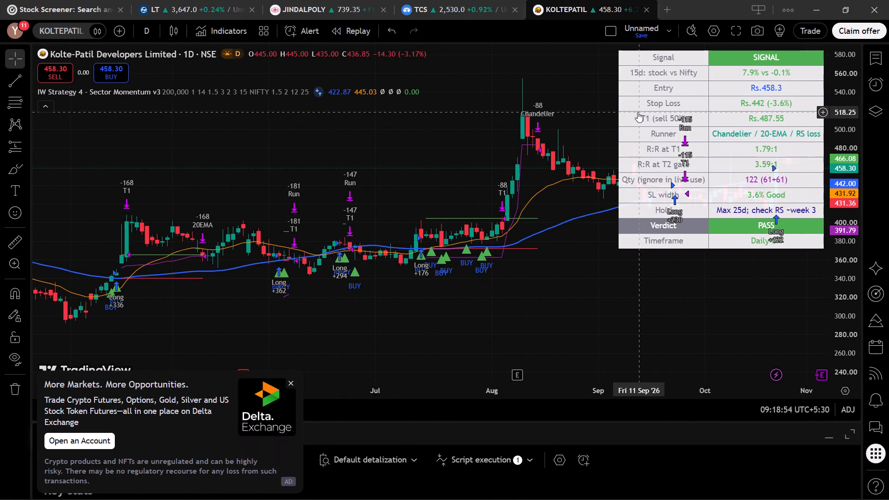
pyautogui.click(635, 125)
pyautogui.press('ctrl+super+Left')
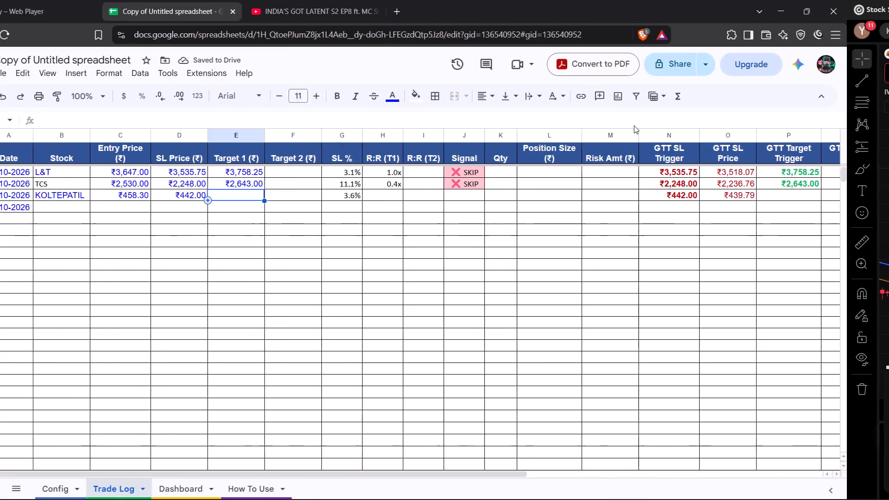
pyautogui.write('487.55')
pyautogui.press('Right')
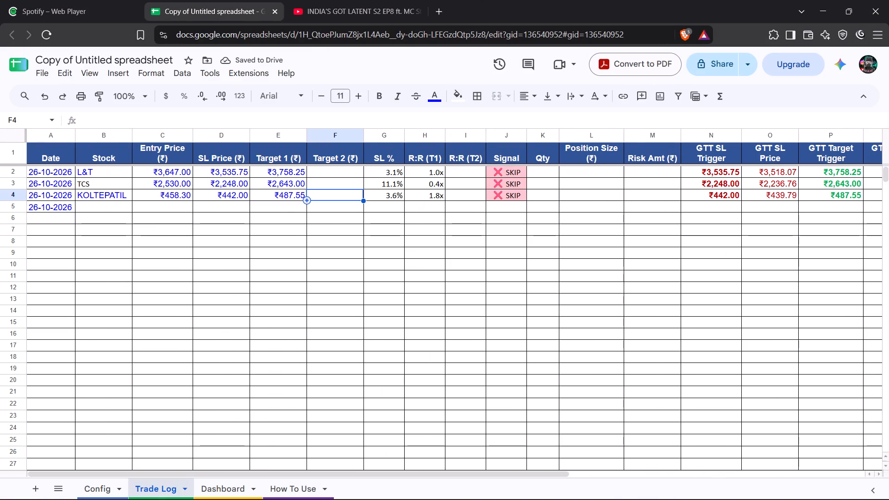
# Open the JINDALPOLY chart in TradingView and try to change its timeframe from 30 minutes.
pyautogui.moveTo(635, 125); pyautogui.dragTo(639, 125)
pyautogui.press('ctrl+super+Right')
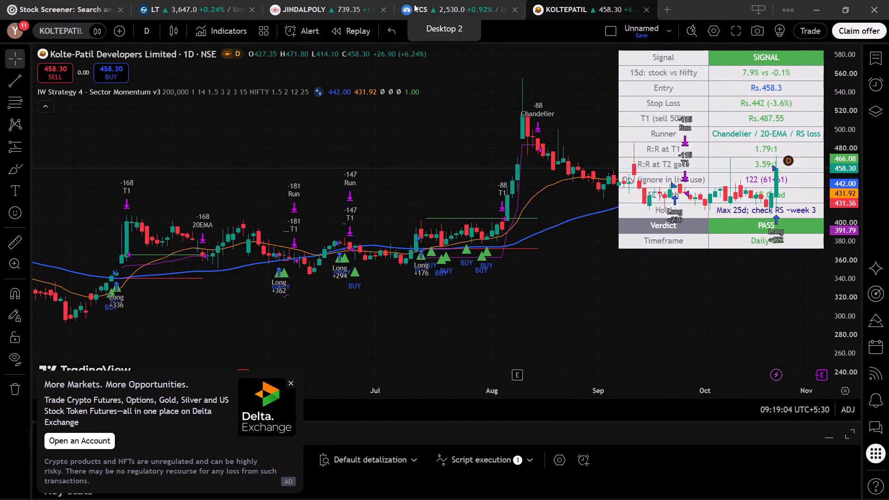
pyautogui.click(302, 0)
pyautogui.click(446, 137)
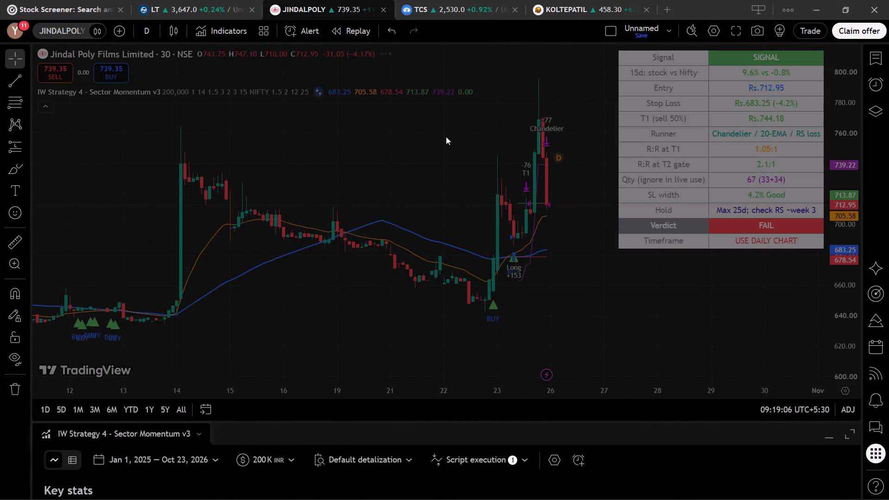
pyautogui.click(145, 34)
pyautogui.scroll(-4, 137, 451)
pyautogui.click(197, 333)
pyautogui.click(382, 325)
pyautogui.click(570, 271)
# Close the JINDALPOLY chart without saving its layout changes.
pyautogui.click(382, 13)
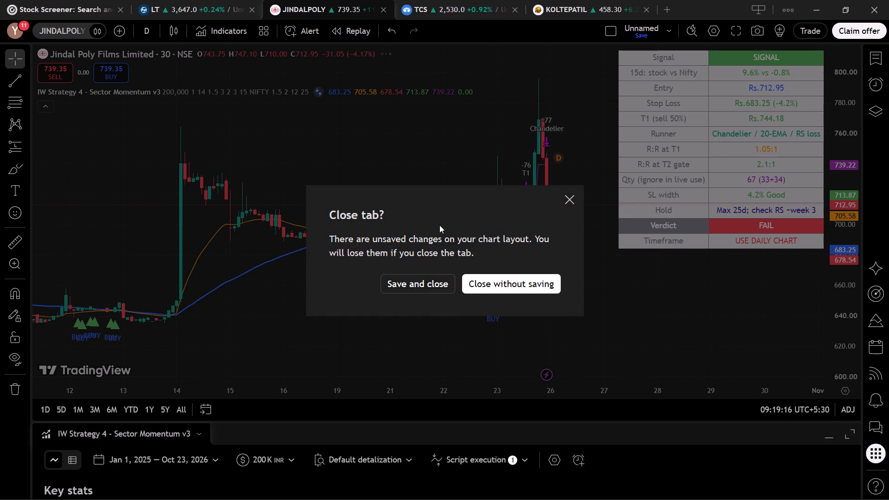
pyautogui.click(490, 287)
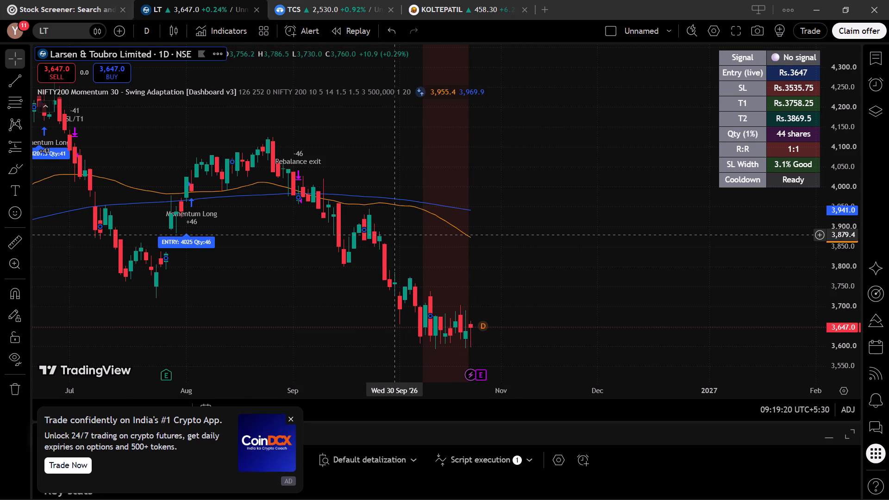
# Dismiss the CoinDCX advertisement covering the L&T chart.
pyautogui.scroll(5, 397, 235)
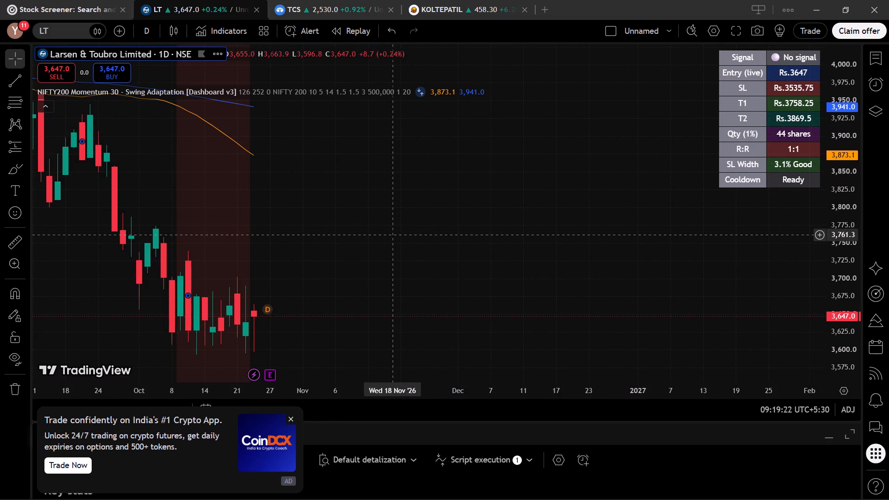
pyautogui.click(294, 417)
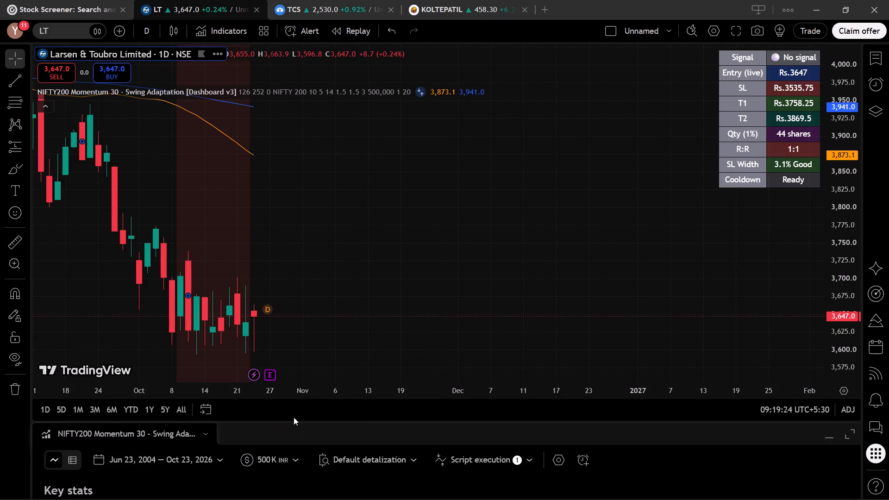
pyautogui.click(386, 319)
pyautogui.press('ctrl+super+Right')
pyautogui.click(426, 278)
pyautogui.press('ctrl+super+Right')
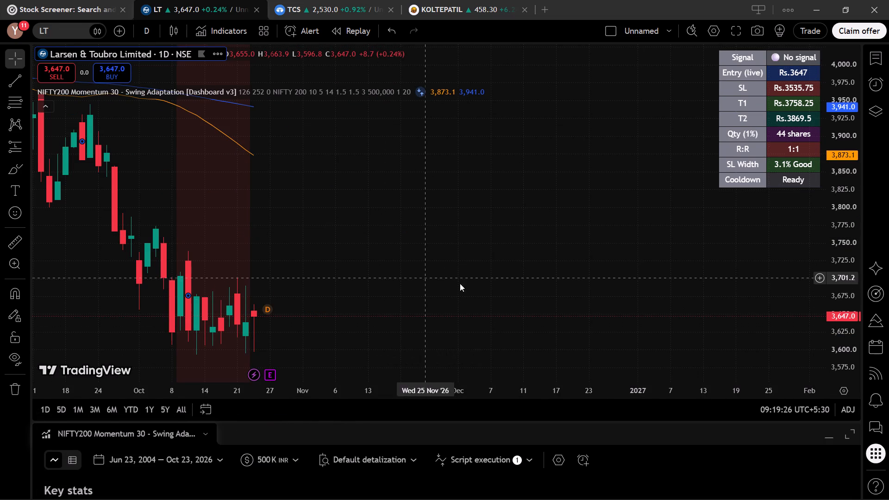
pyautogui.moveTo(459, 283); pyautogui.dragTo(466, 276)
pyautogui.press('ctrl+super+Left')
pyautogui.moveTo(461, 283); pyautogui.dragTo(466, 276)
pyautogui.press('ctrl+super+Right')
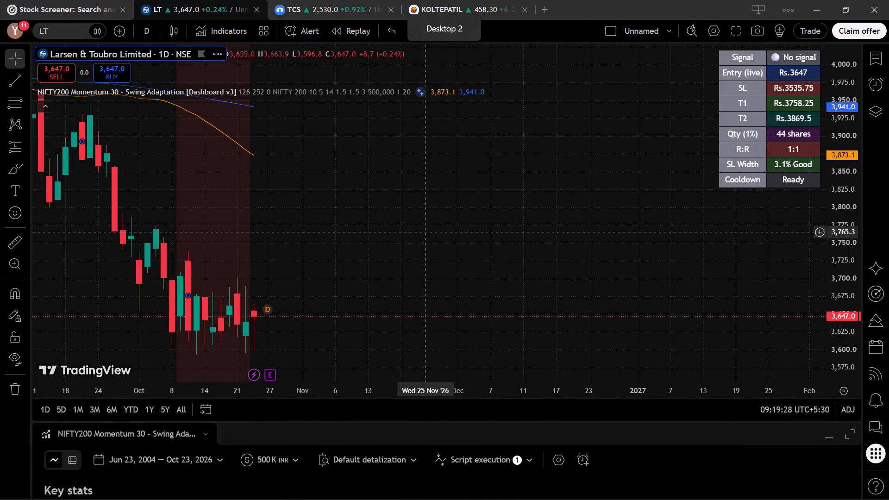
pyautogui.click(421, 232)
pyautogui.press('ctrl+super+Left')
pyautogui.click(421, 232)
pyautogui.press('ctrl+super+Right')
# Switch to the Chartink window on the first desktop and close the LCL chart pop-up covering the scanned stocks list.
pyautogui.press('super+Tab')
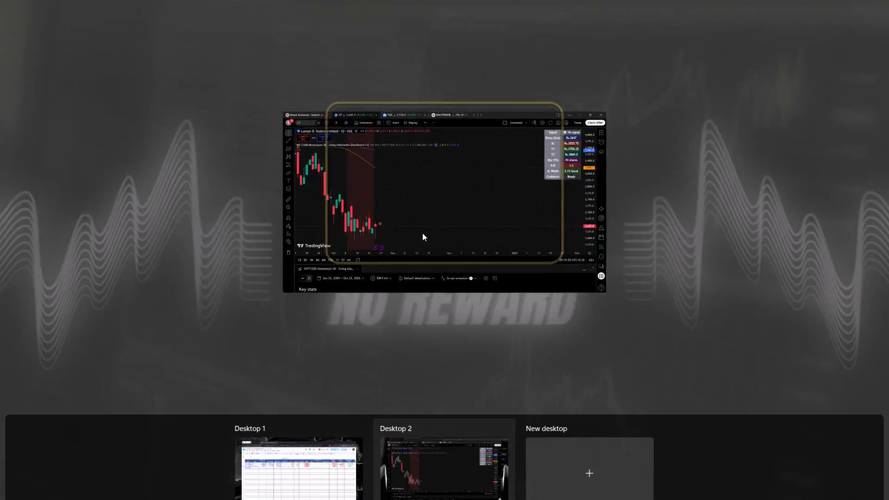
pyautogui.press('super+Tab')
pyautogui.click(434, 240)
pyautogui.press('ctrl+super+Left')
pyautogui.press('super+Tab')
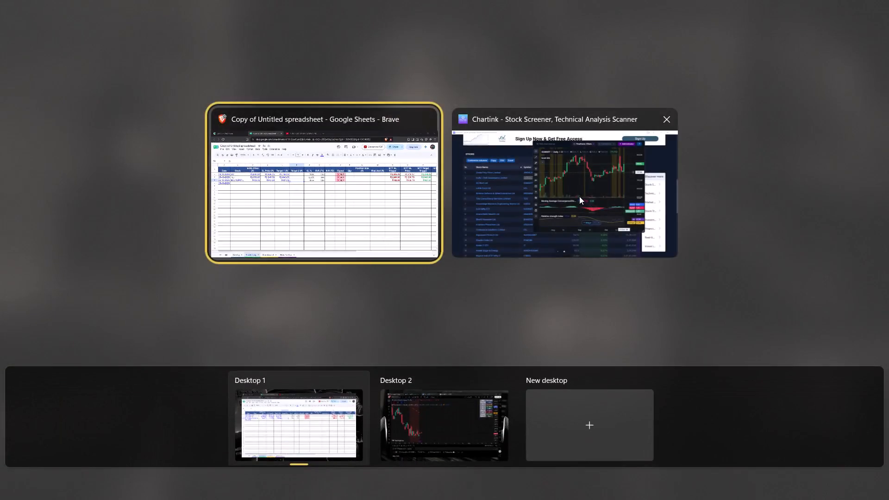
pyautogui.click(579, 196)
pyautogui.click(8, 184)
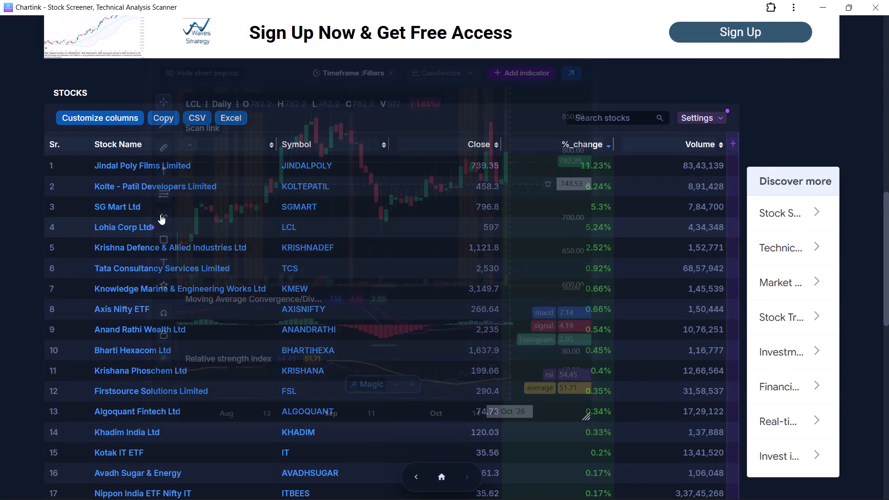
pyautogui.click(0, 218)
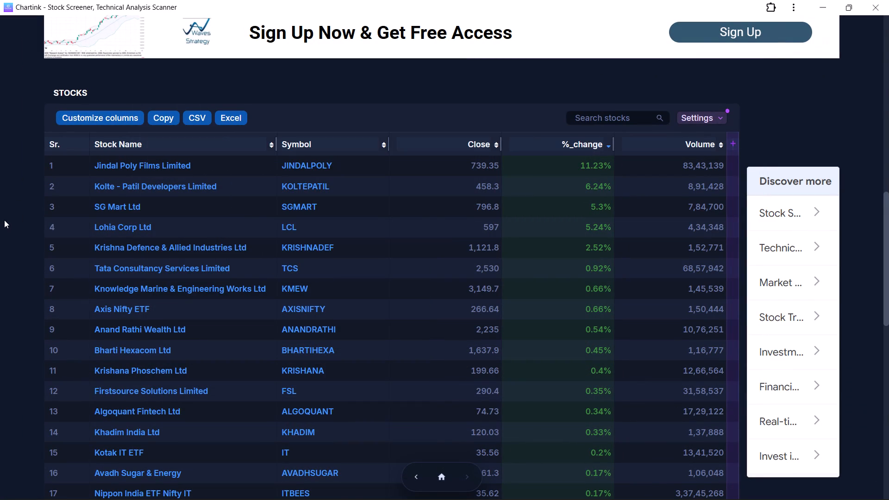
pyautogui.click(389, 63)
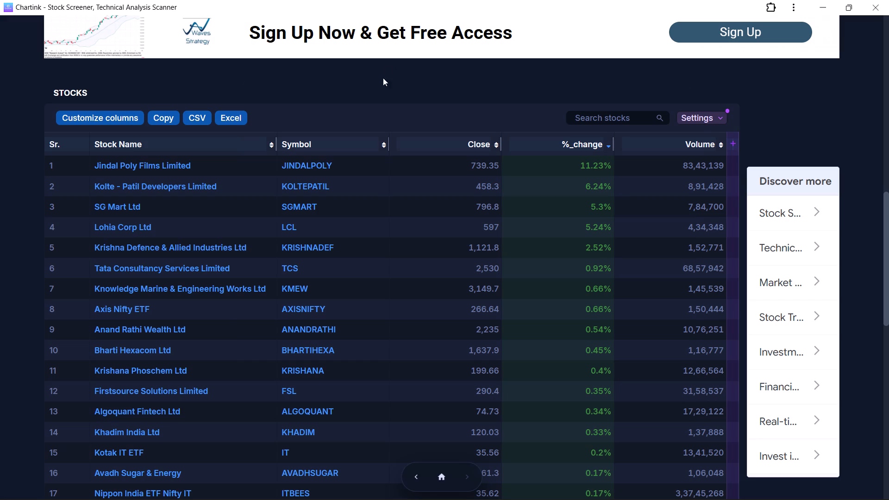
# Copy the SGMART symbol from Chartink's scanned stocks list, search for it in TradingView's Stock Screener and open its chart.
pyautogui.moveTo(351, 207); pyautogui.dragTo(282, 206)
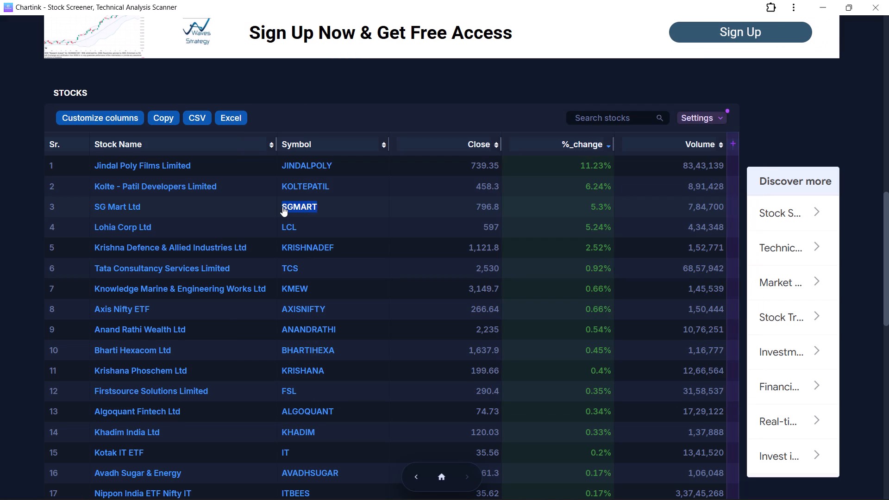
pyautogui.hotkey('ctrl', 'c')
pyautogui.moveTo(282, 206); pyautogui.dragTo(288, 202)
pyautogui.press('ctrl+super+Right')
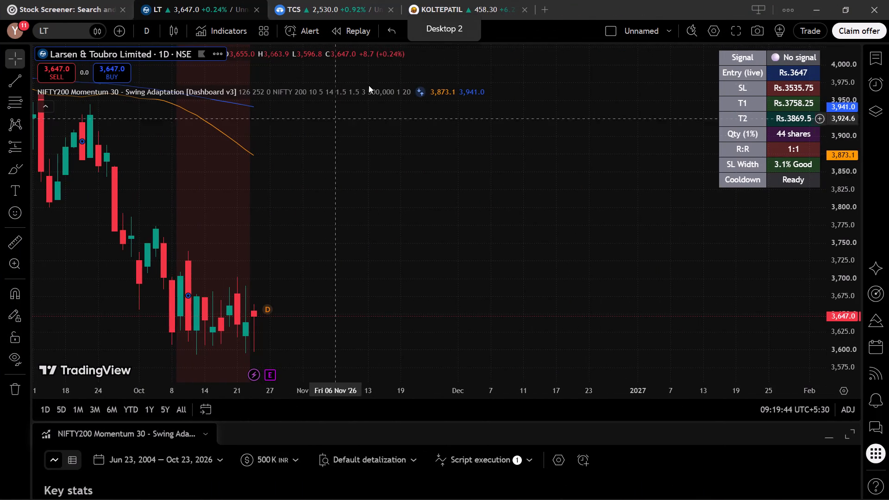
pyautogui.click(65, 5)
pyautogui.moveTo(84, 165); pyautogui.dragTo(42, 163)
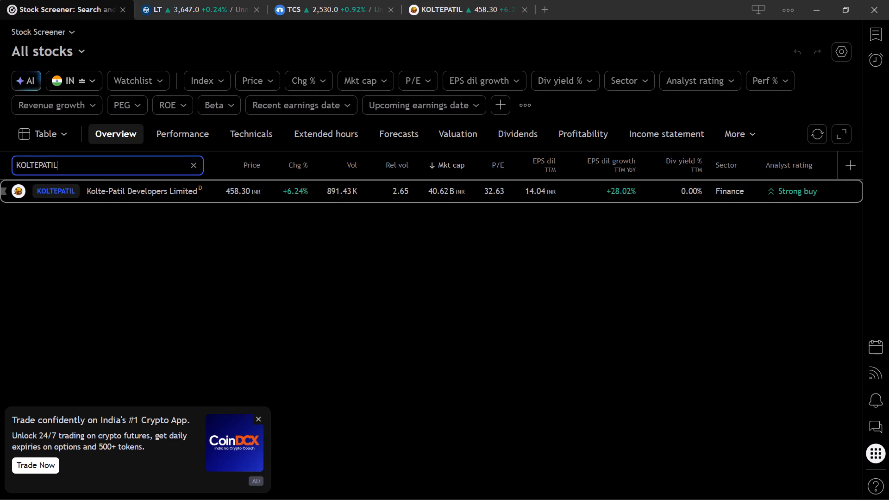
pyautogui.moveTo(42, 163); pyautogui.dragTo(0, 163)
pyautogui.hotkey('ctrl', 'v')
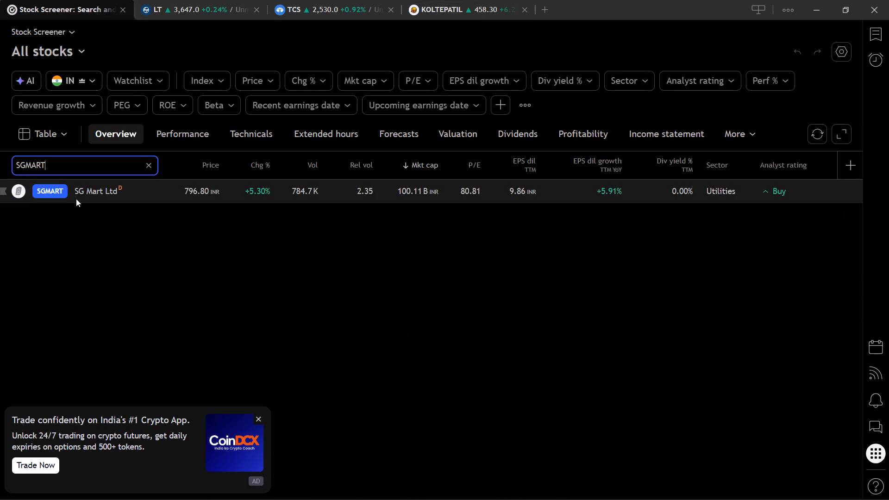
pyautogui.click(39, 188)
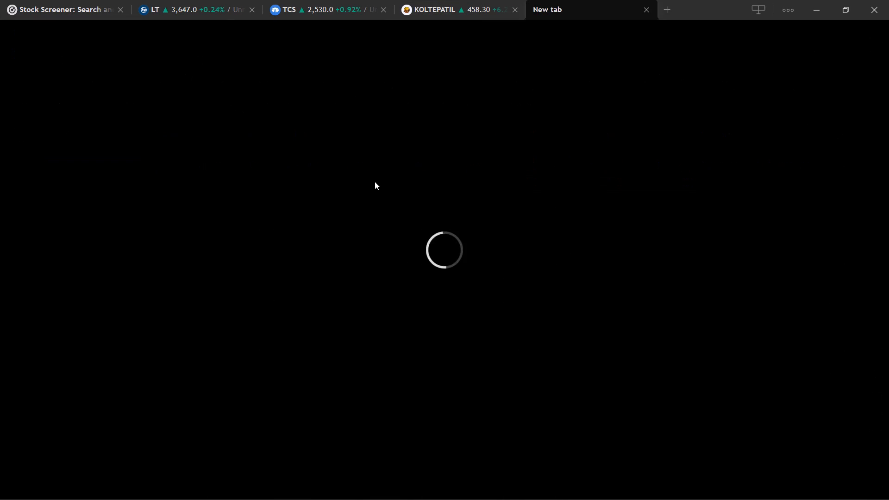
pyautogui.click(791, 270)
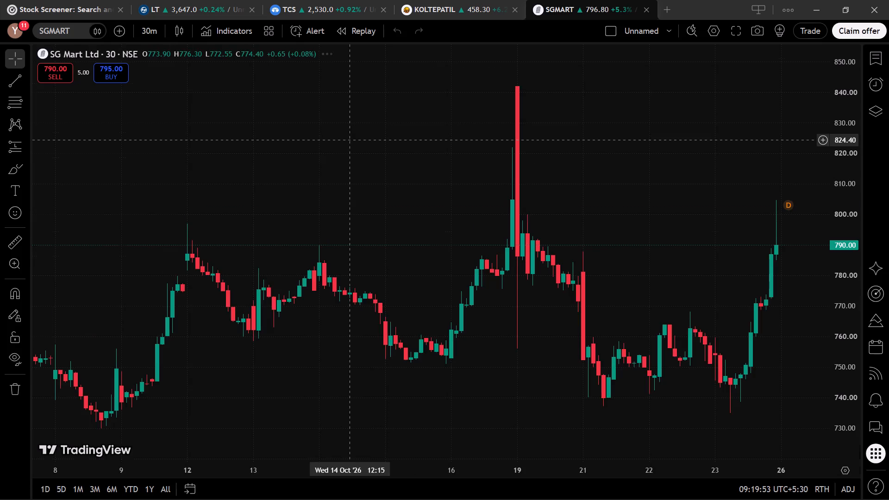
# Set the SGMART chart's timeframe to 1 day.
pyautogui.click(143, 29)
pyautogui.scroll(-2, 165, 336)
pyautogui.scroll(-2, 165, 386)
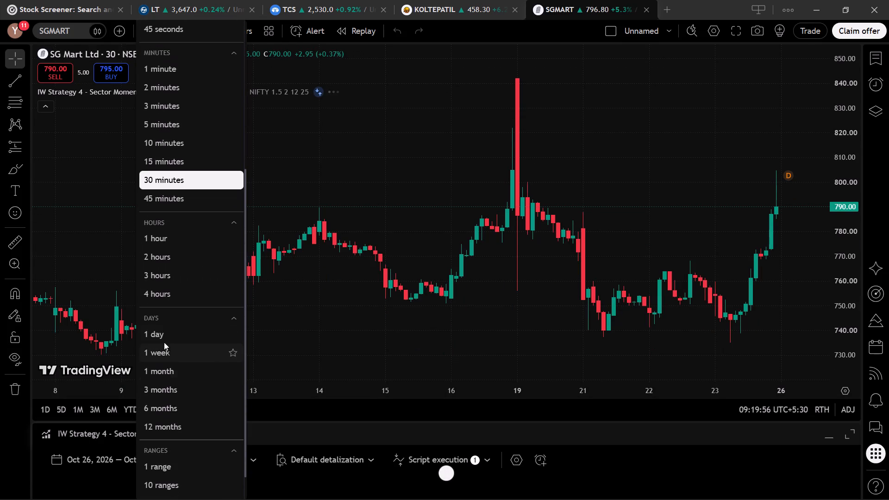
pyautogui.click(167, 331)
pyautogui.moveTo(502, 247); pyautogui.dragTo(395, 250)
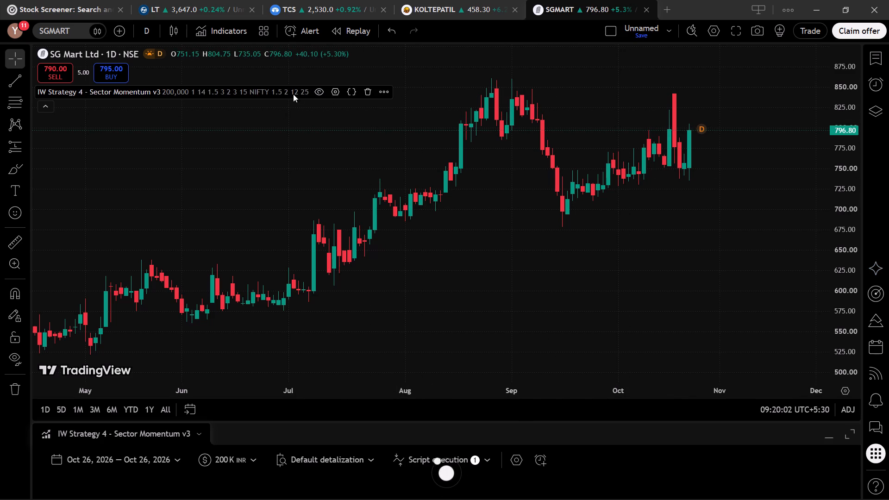
# Reload the IW Strategy 4 - Sector Momentum v3 strategy by removing it from the SGMART chart and adding it again from the Pine Editor.
pyautogui.click(368, 91)
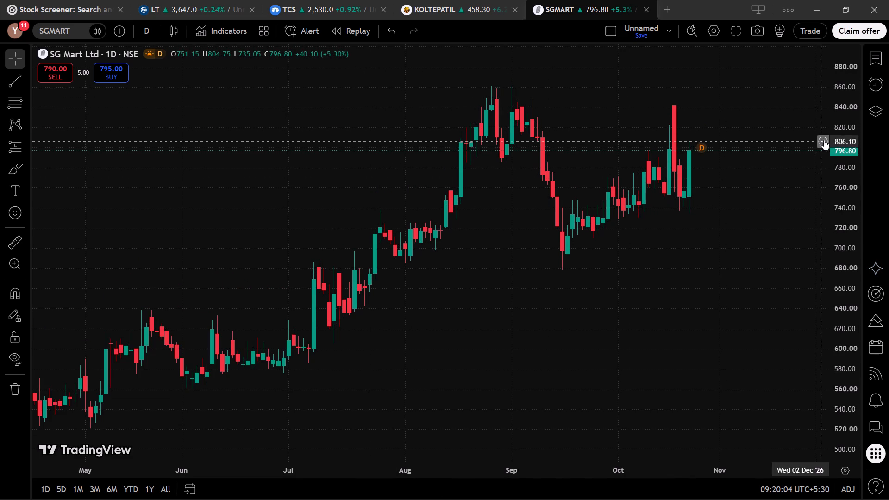
pyautogui.click(881, 325)
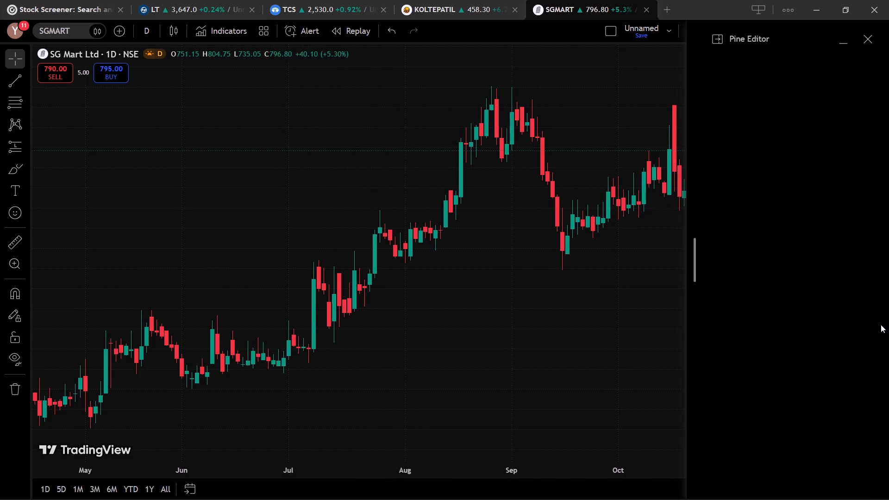
pyautogui.click(817, 69)
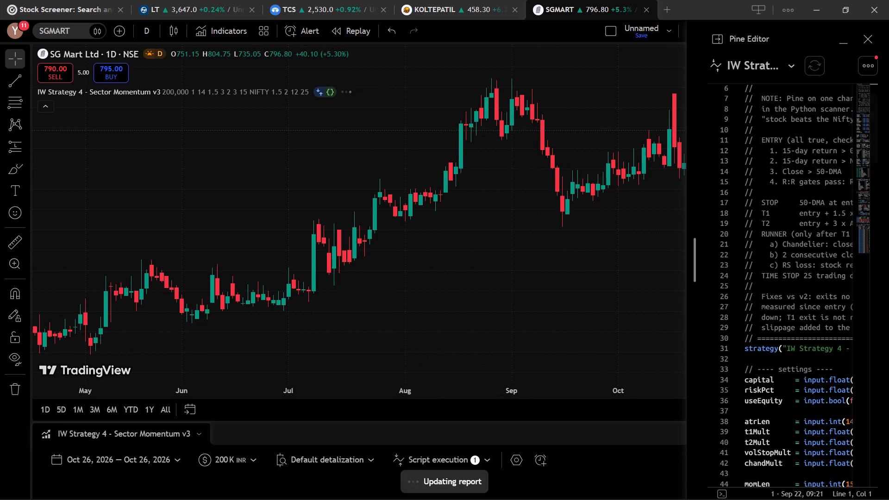
pyautogui.click(868, 33)
# Examine SGMART's daily price history and recent candles for the strategy's signals and dashboard.
pyautogui.moveTo(469, 205); pyautogui.dragTo(367, 232)
pyautogui.scroll(-3, 367, 233)
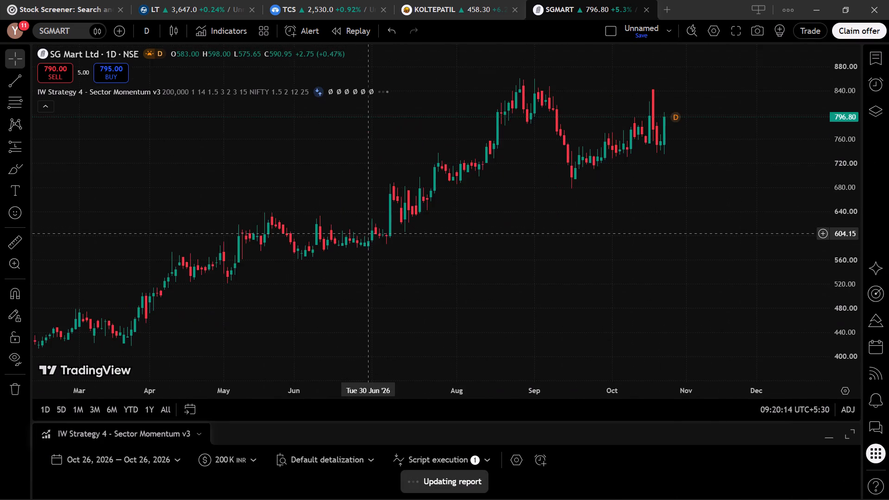
pyautogui.scroll(-20, 367, 233)
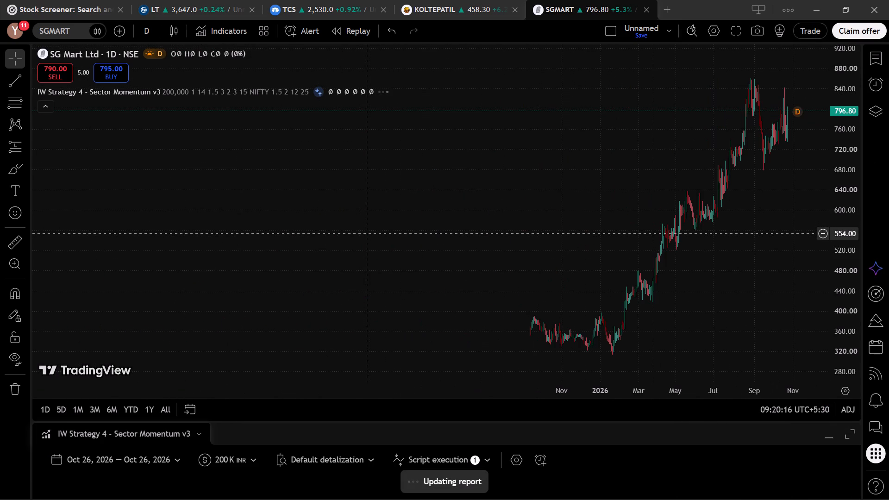
pyautogui.moveTo(367, 233); pyautogui.dragTo(366, 122)
pyautogui.moveTo(561, 285); pyautogui.dragTo(323, 243)
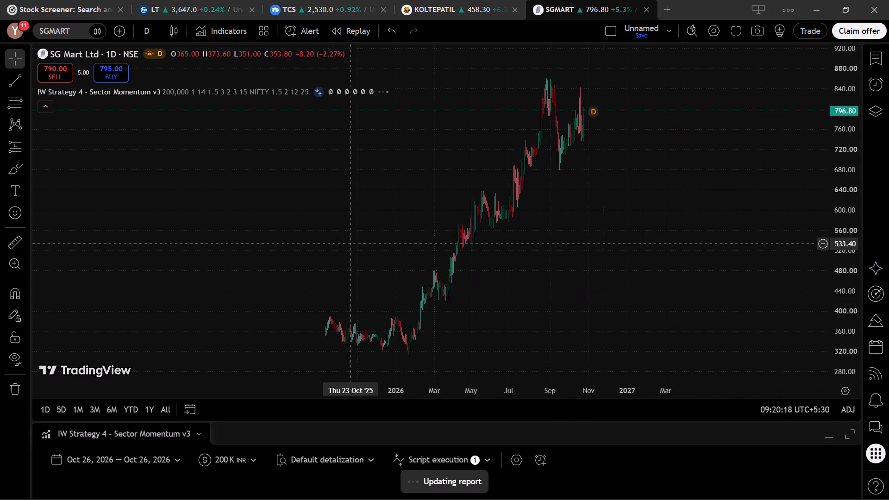
pyautogui.moveTo(323, 243); pyautogui.dragTo(269, 245)
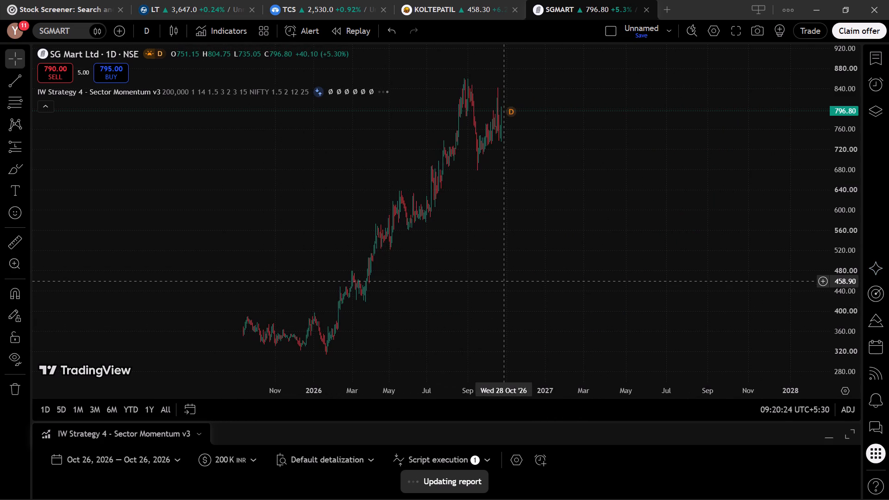
pyautogui.scroll(8, 460, 295)
pyautogui.moveTo(255, 264); pyautogui.dragTo(609, 284)
pyautogui.scroll(3, 528, 277)
pyautogui.moveTo(278, 217); pyautogui.dragTo(411, 216)
pyautogui.scroll(3, 411, 216)
pyautogui.moveTo(413, 216); pyautogui.dragTo(575, 225)
pyautogui.scroll(3, 575, 226)
pyautogui.moveTo(467, 236); pyautogui.dragTo(529, 237)
pyautogui.scroll(2, 529, 237)
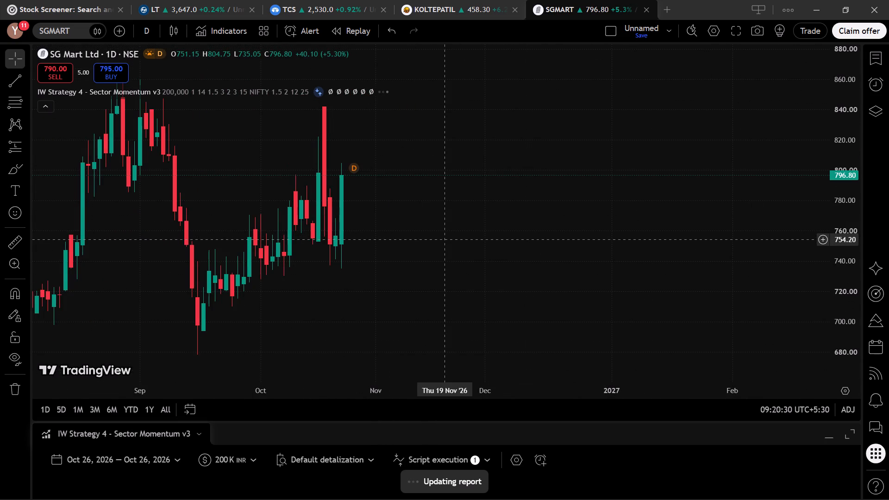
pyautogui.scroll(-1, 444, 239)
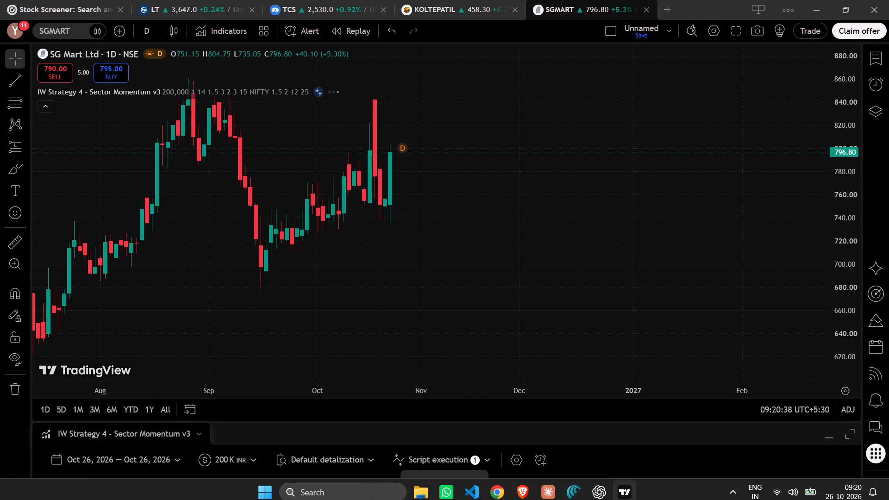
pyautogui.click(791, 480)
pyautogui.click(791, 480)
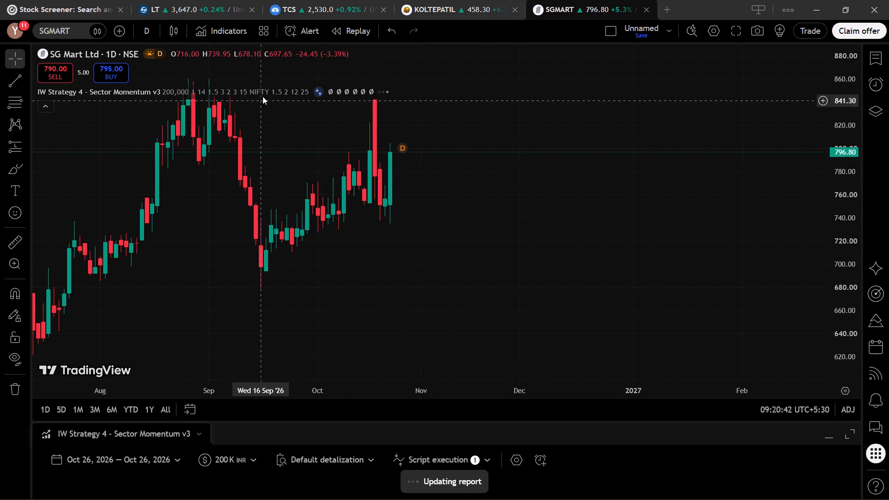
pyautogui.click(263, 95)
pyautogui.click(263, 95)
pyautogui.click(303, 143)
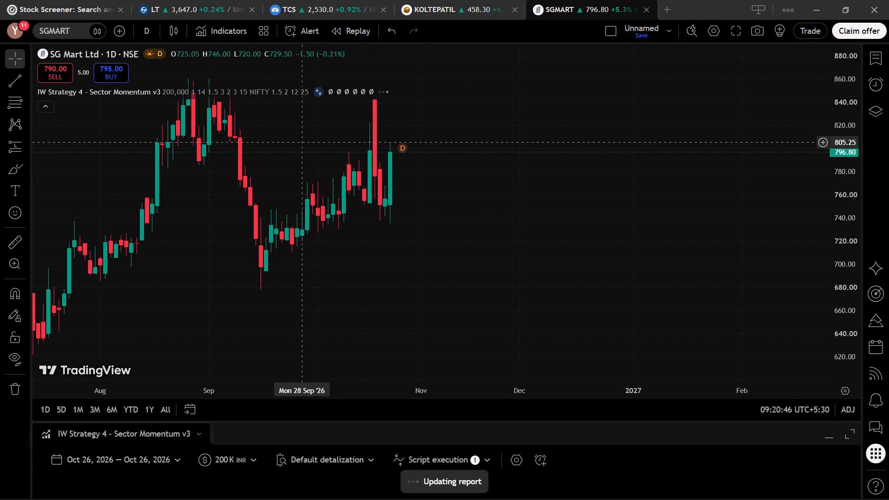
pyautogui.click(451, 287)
# Switch to the Chartink window and look through the scanned stocks list and the screener's filter conditions.
pyautogui.press('ctrl+super+Left')
pyautogui.click(451, 283)
pyautogui.press('ctrl+super+Left')
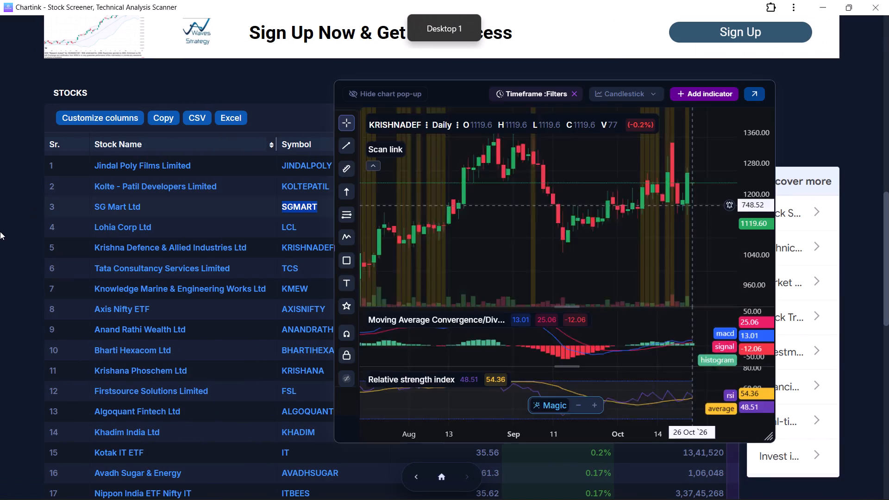
pyautogui.click(0, 231)
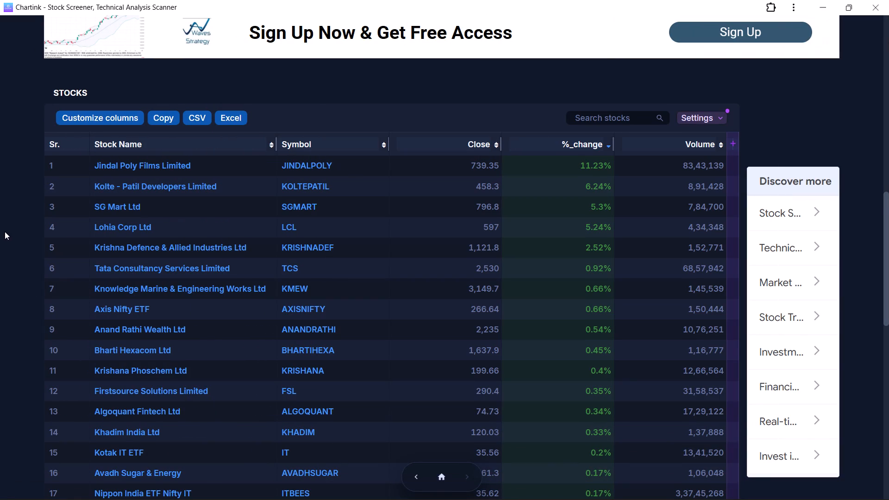
pyautogui.scroll(-2, 5, 231)
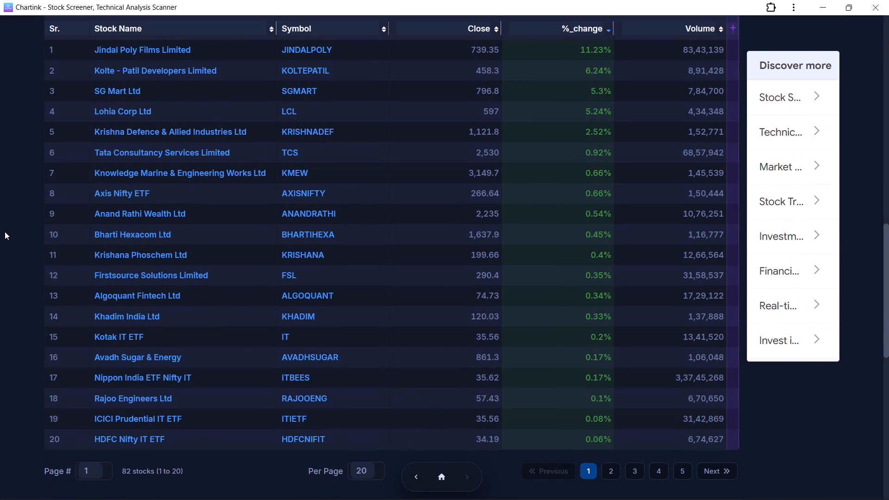
pyautogui.scroll(-1, 5, 231)
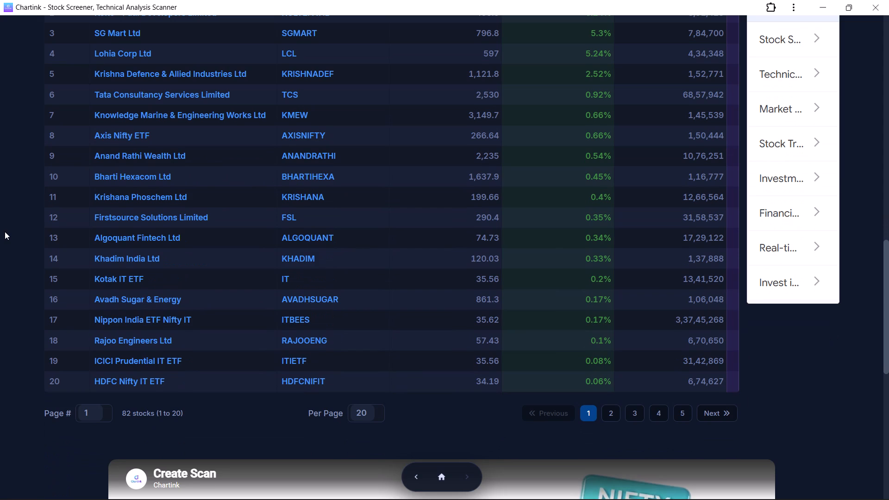
pyautogui.scroll(-2, 5, 231)
pyautogui.scroll(8, 5, 231)
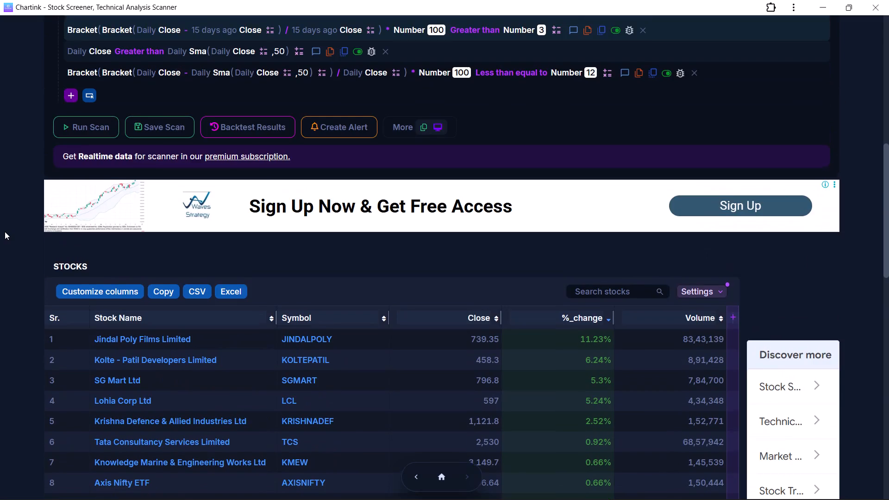
pyautogui.scroll(14, 5, 231)
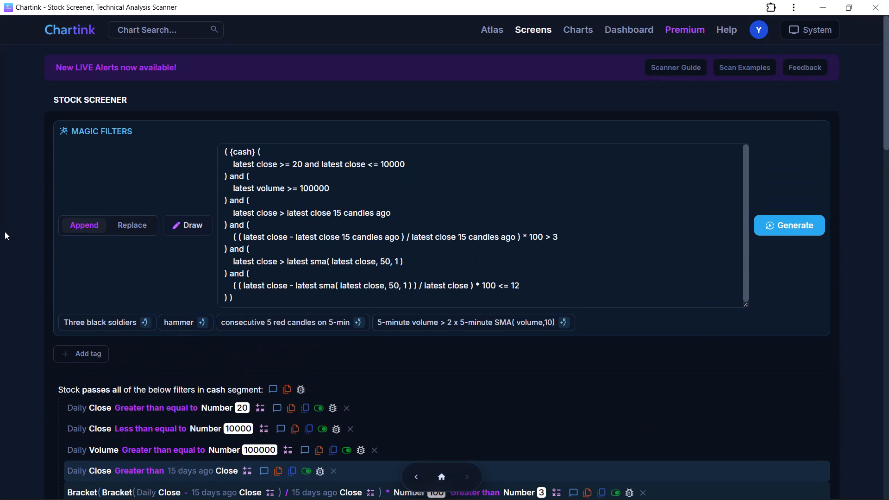
pyautogui.scroll(4, 5, 231)
# Close the Chartink window to get back to the Trade Log sheet in the browser.
pyautogui.click(888, 0)
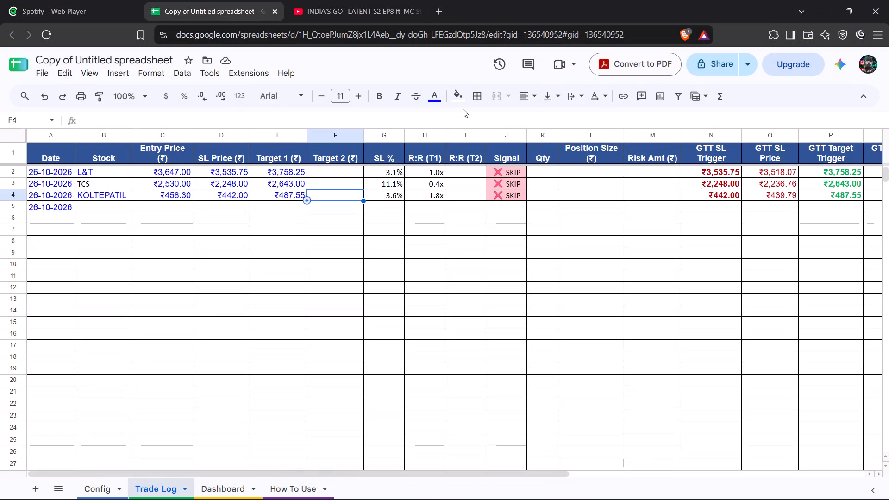
# In the Trade Log spreadsheet in Brave, clear the date from row 5, which has no stock entered.
pyautogui.click(280, 204)
pyautogui.click(141, 219)
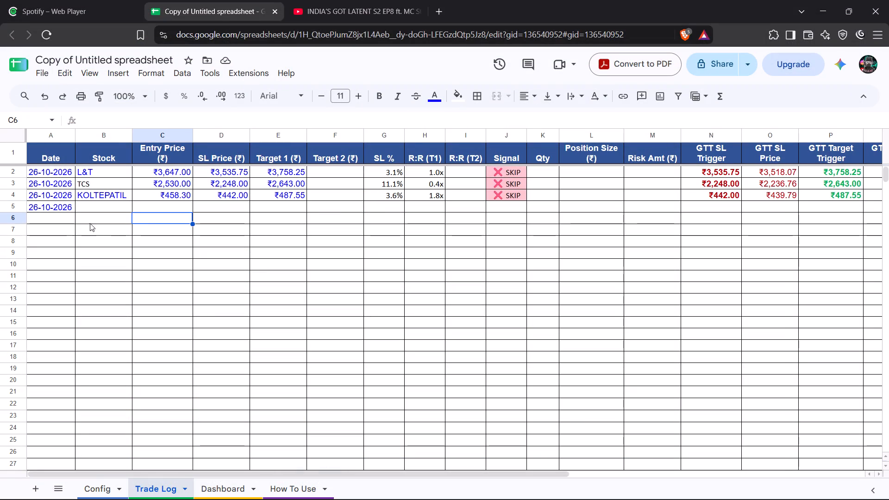
pyautogui.click(83, 211)
pyautogui.click(63, 210)
pyautogui.press('BackSpace')
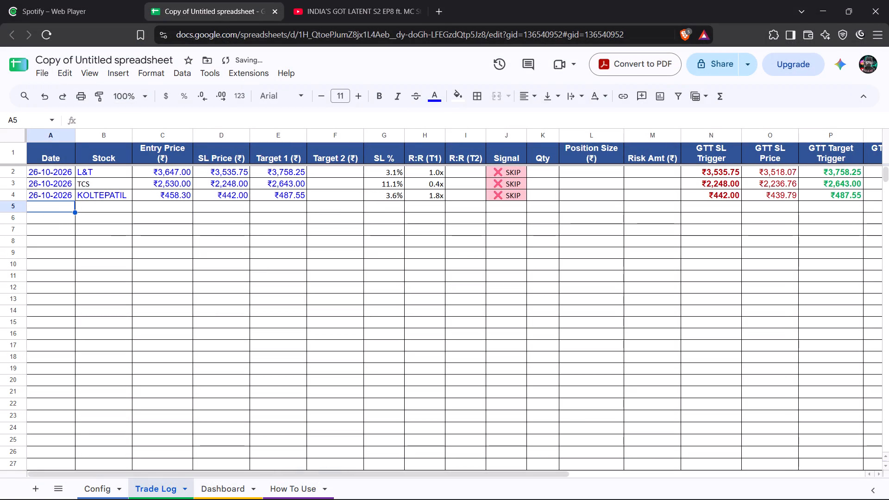
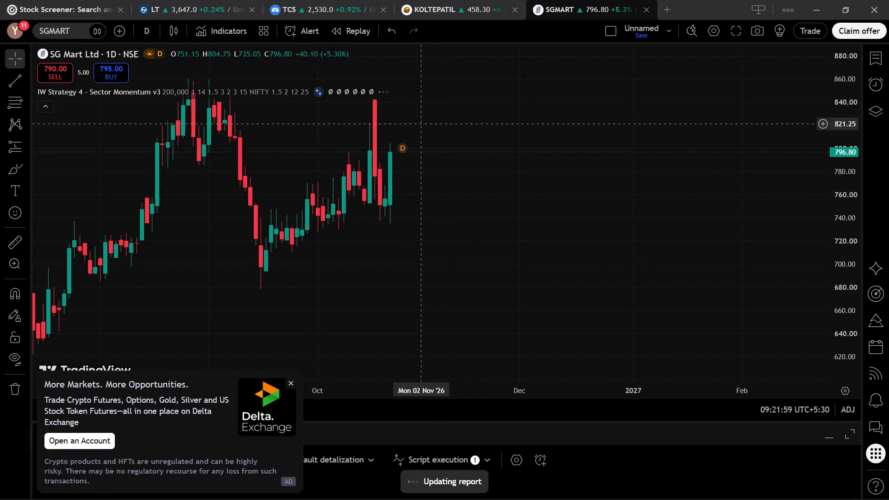
# Dismiss the advert and remove the IW Strategy 4 - Sector Momentum v3 strategy from the SGMART chart.
pyautogui.click(290, 382)
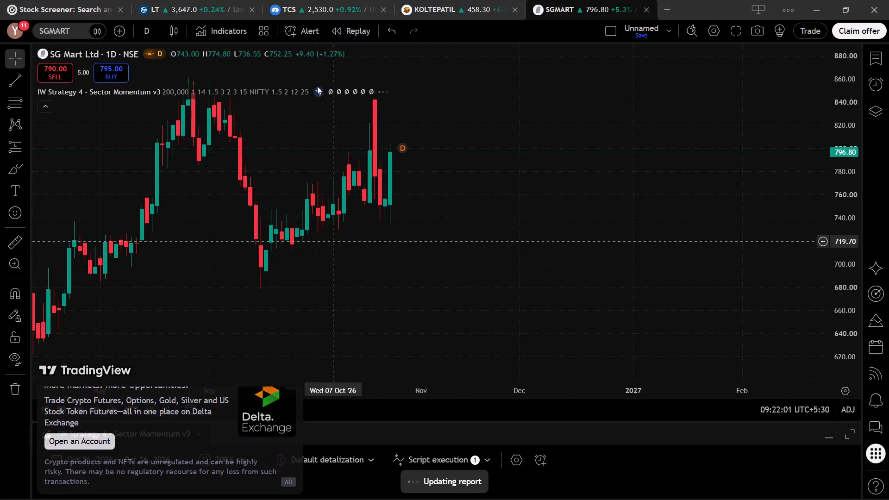
pyautogui.click(288, 94)
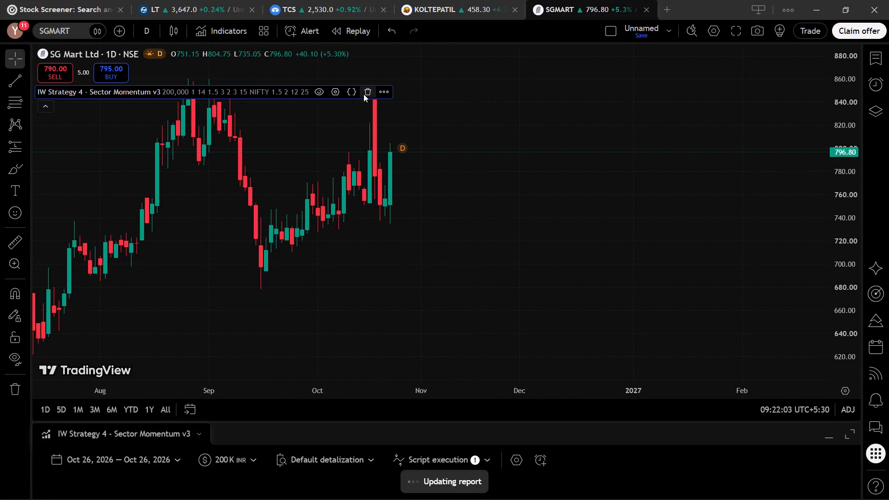
pyautogui.click(363, 94)
# Load the NIFTY200 Momentum 30 - Swing Adaptation [Dashboard v3] script in the Pine Editor and add it to the SGMART chart.
pyautogui.click(885, 323)
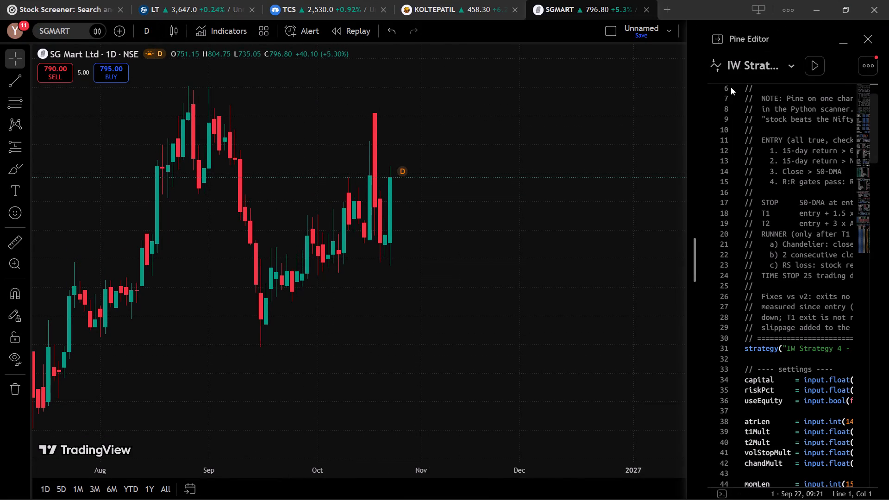
pyautogui.click(750, 65)
pyautogui.click(714, 249)
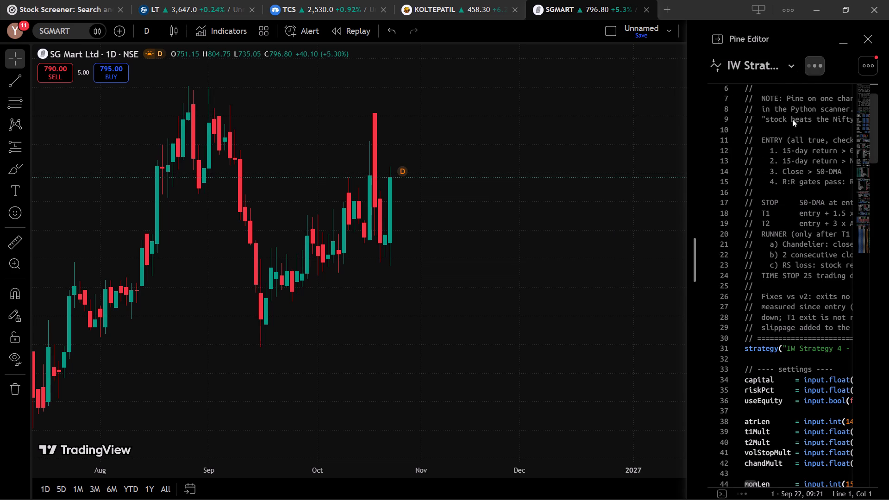
pyautogui.click(815, 53)
pyautogui.click(814, 61)
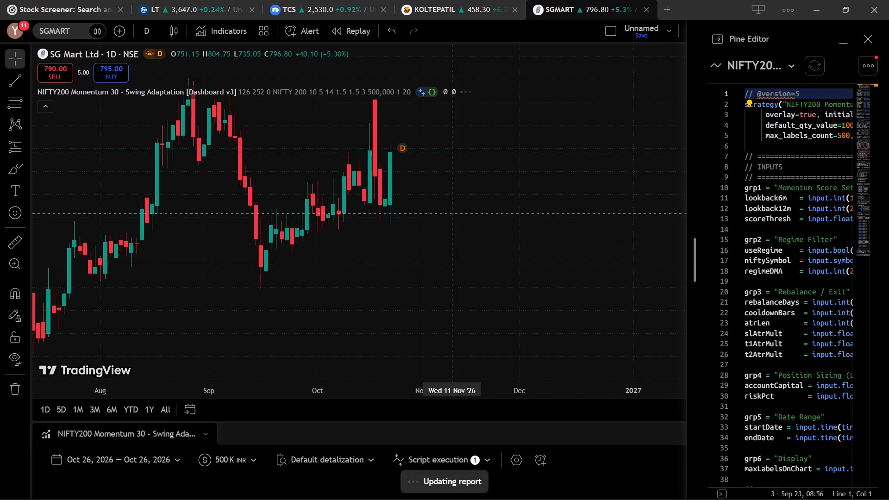
pyautogui.moveTo(432, 216); pyautogui.dragTo(420, 216)
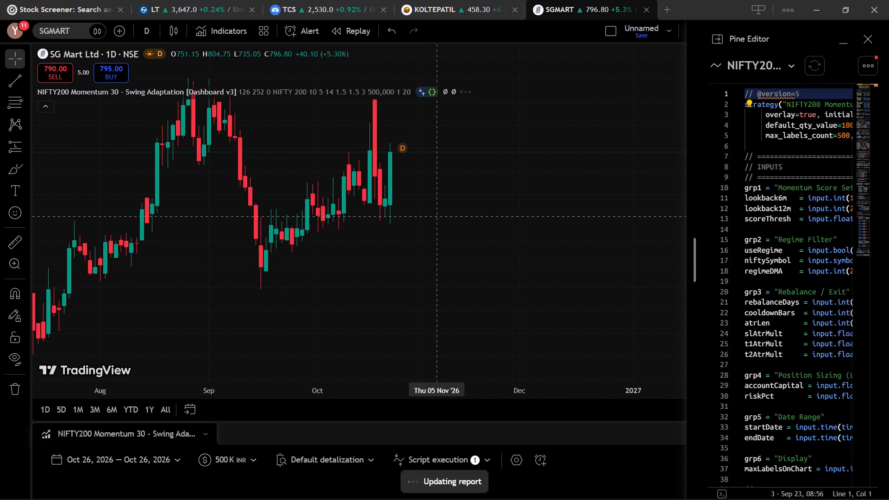
pyautogui.moveTo(420, 216); pyautogui.dragTo(263, 222)
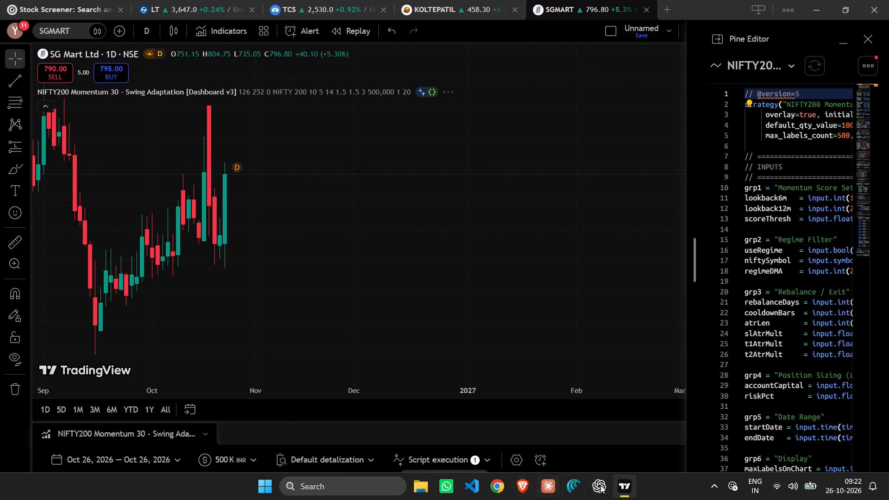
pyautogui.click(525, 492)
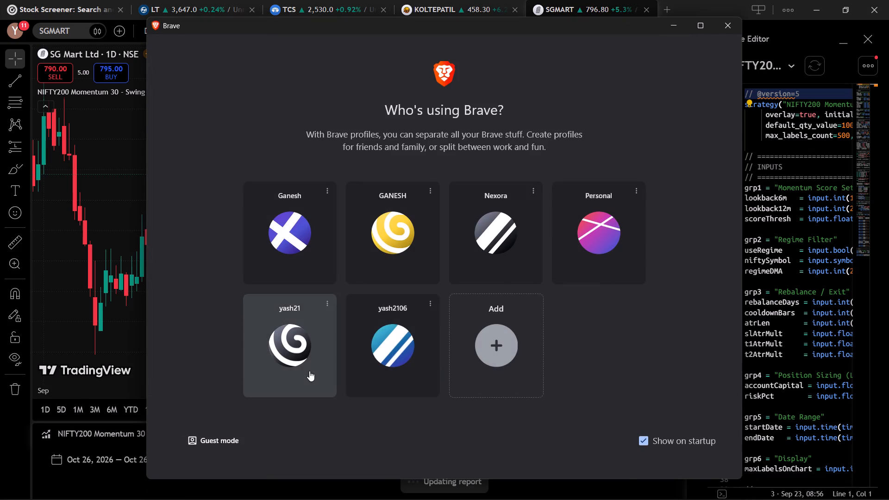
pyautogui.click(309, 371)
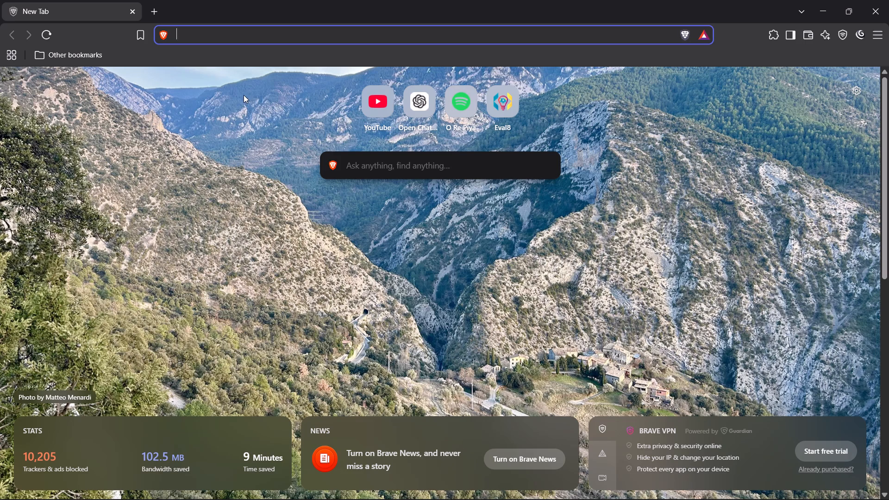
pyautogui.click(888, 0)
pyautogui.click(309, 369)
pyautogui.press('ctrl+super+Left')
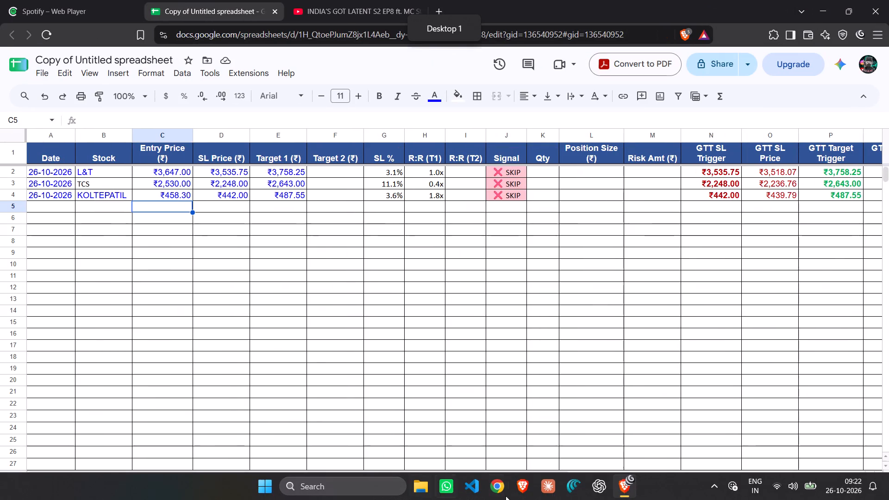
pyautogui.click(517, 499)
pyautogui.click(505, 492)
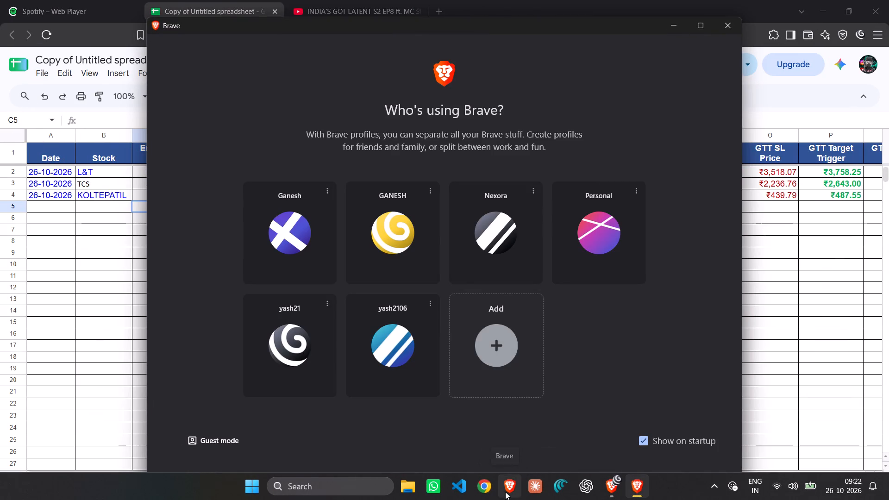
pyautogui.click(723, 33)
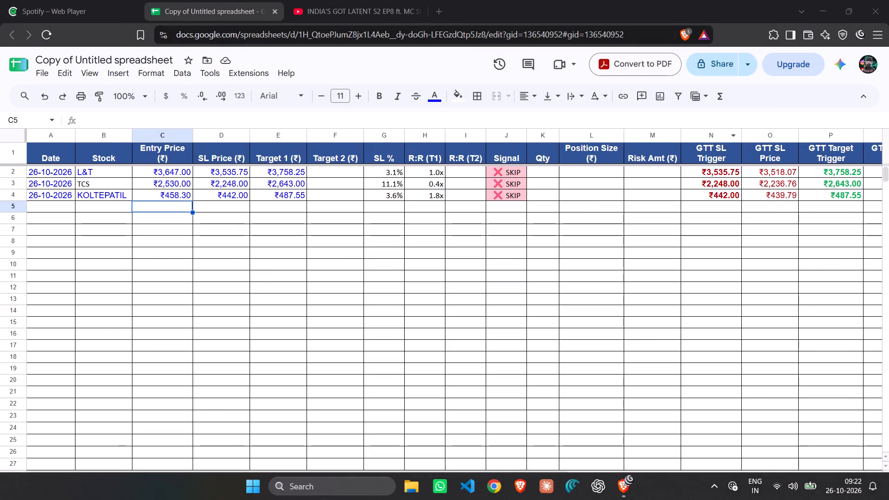
# Switch to the YouTube page in Brave and pause the India's Got Latent S2 EP8 video.
pyautogui.click(295, 0)
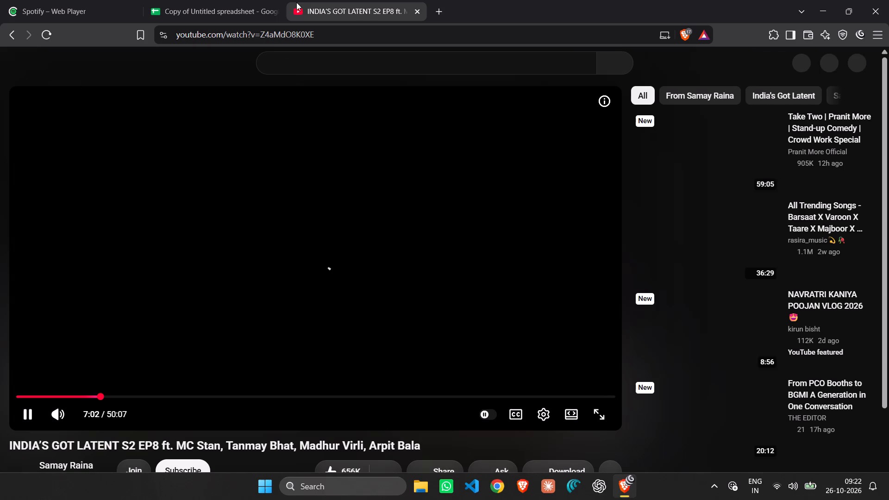
pyautogui.click(300, 244)
pyautogui.click(300, 245)
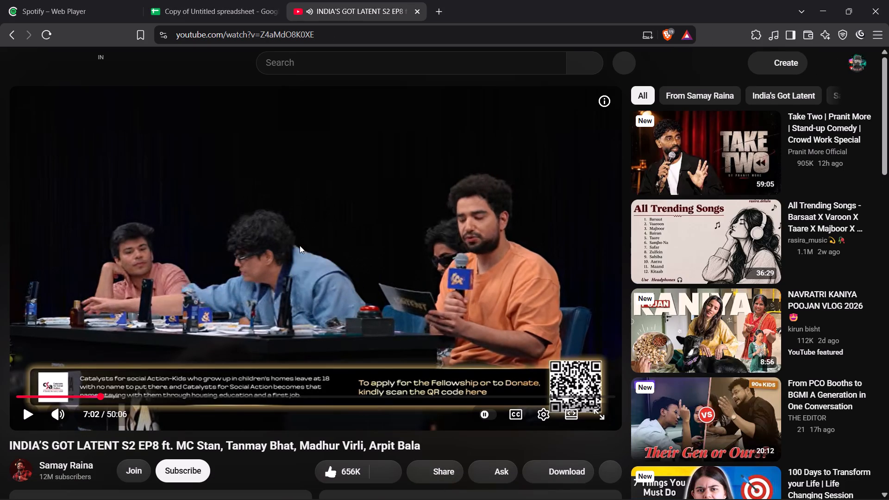
pyautogui.click(300, 245)
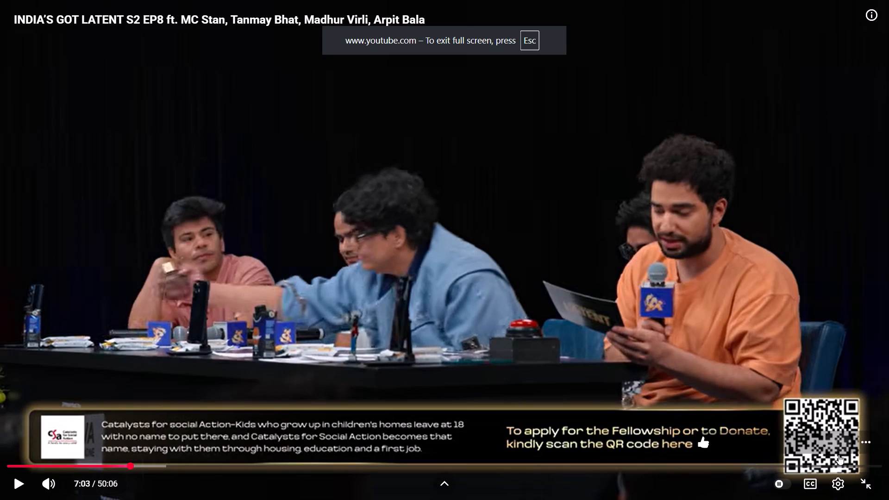
pyautogui.click(872, 480)
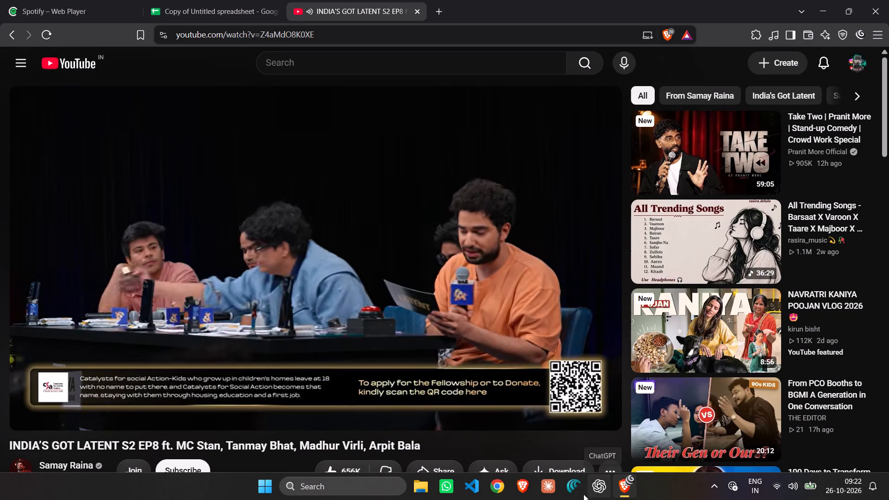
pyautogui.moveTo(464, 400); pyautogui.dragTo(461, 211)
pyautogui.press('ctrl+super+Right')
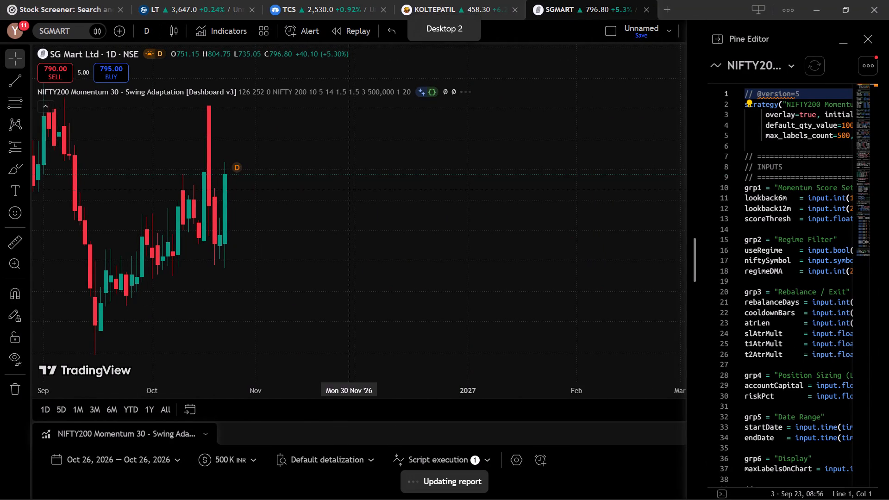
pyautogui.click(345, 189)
# Return to YouTube in Brave and search for "how to pick swing trade stocks".
pyautogui.press('ctrl+super+Left')
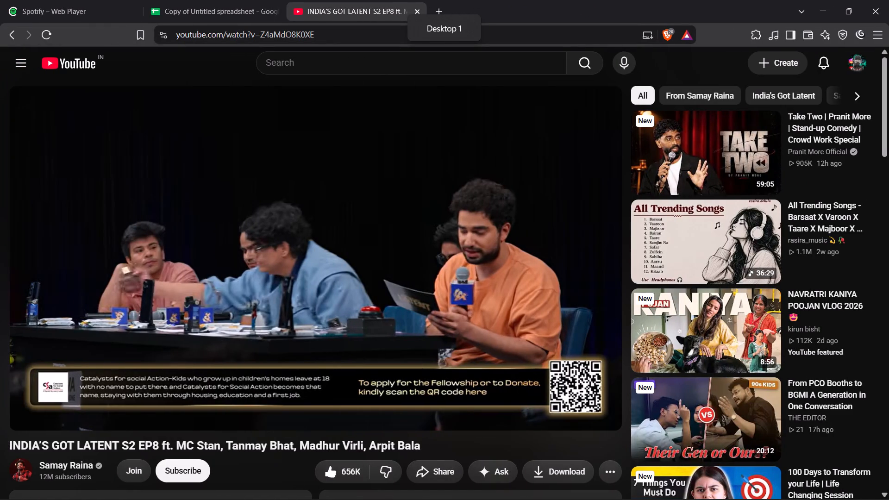
pyautogui.click(322, 61)
pyautogui.write('how to pick swing')
pyautogui.press('space')
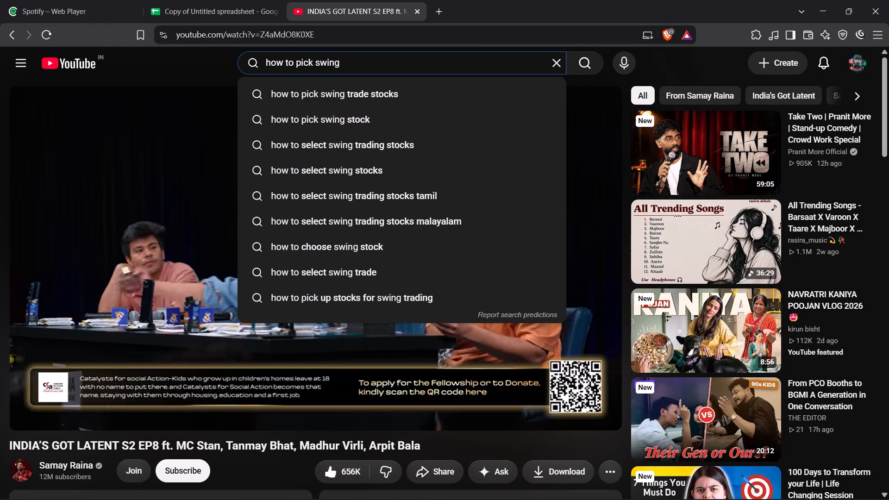
pyautogui.click(445, 87)
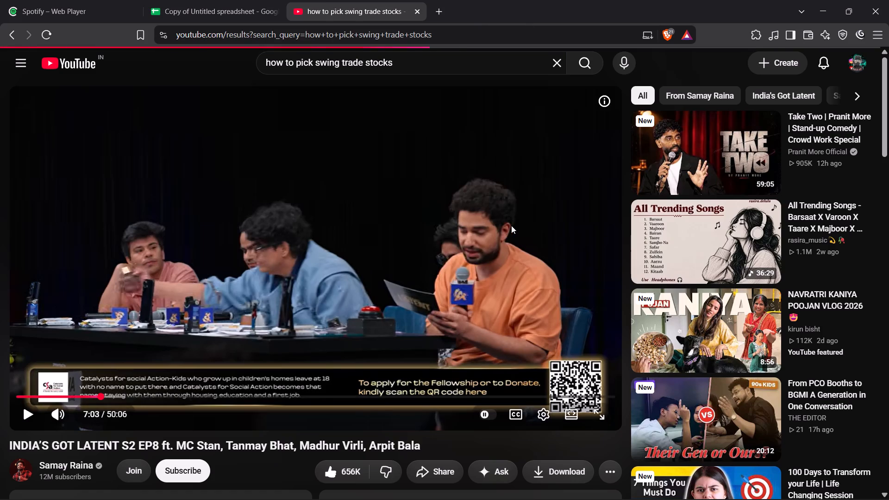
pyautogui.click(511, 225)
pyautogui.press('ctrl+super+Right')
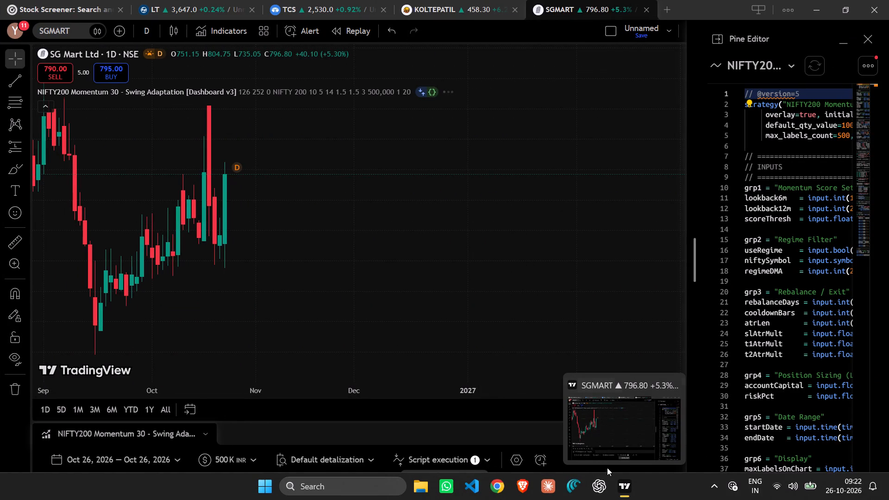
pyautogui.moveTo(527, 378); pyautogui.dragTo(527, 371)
# Look through the YouTube search results in Brave for videos on picking swing trade stocks.
pyautogui.press('ctrl+super+Left')
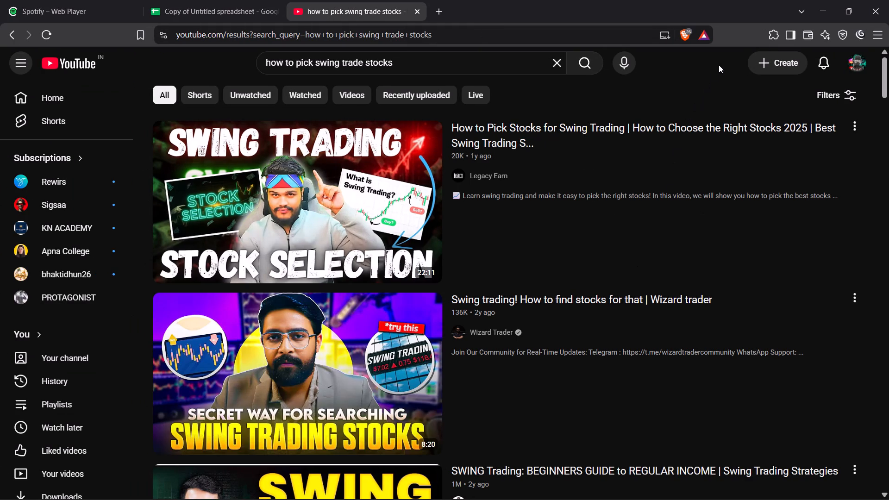
pyautogui.scroll(-4, 719, 68)
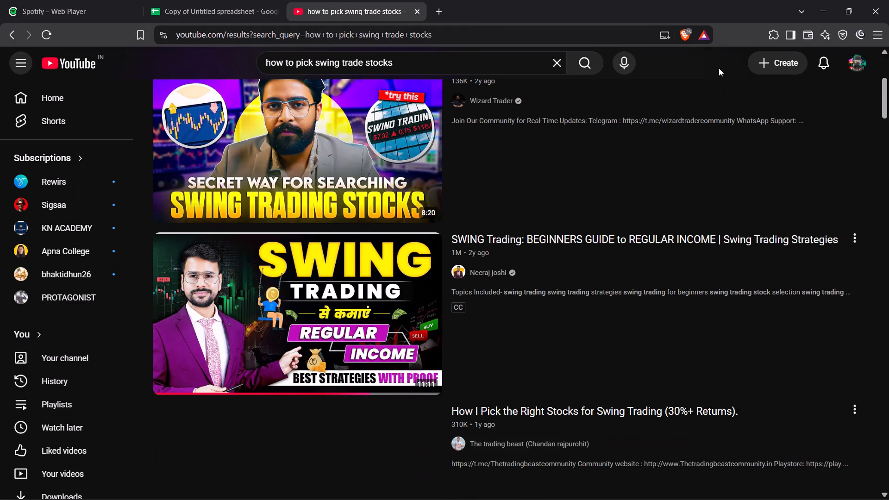
pyautogui.scroll(-16, 719, 68)
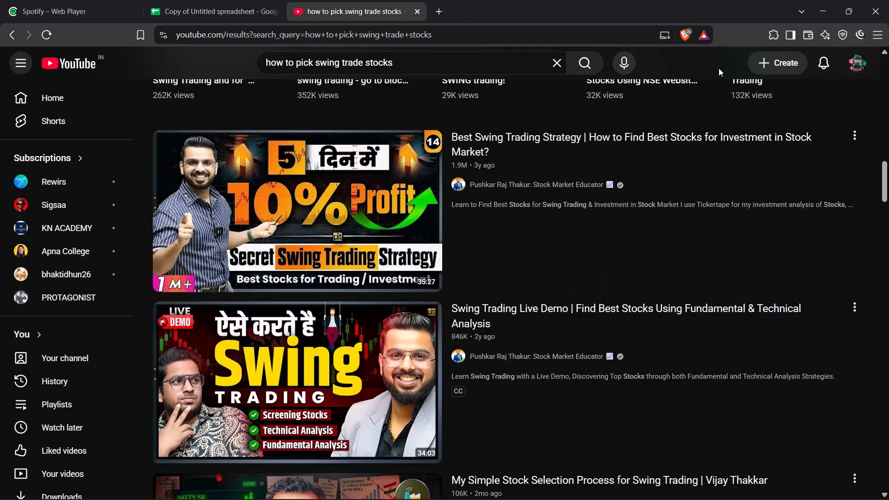
pyautogui.scroll(20, 719, 68)
pyautogui.scroll(6, 719, 68)
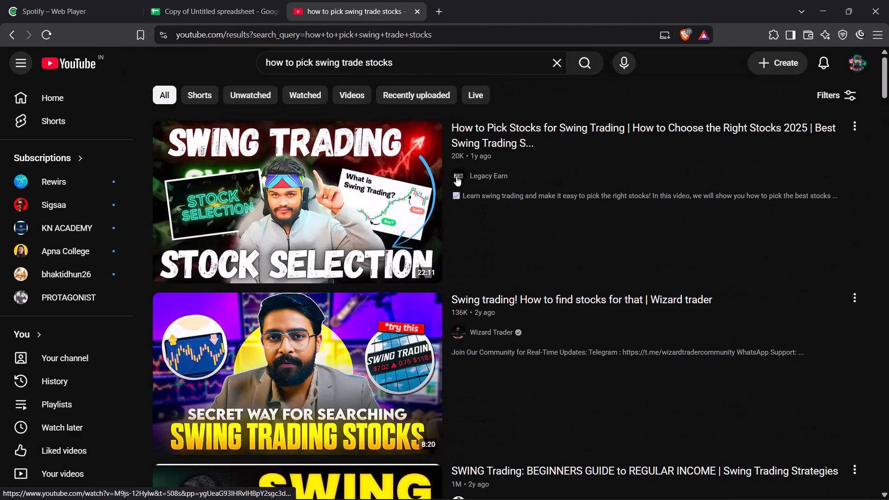
# Filter the YouTube results to recently uploaded videos, browse them for swing stock selection methods, and minimize the browser window.
pyautogui.click(409, 100)
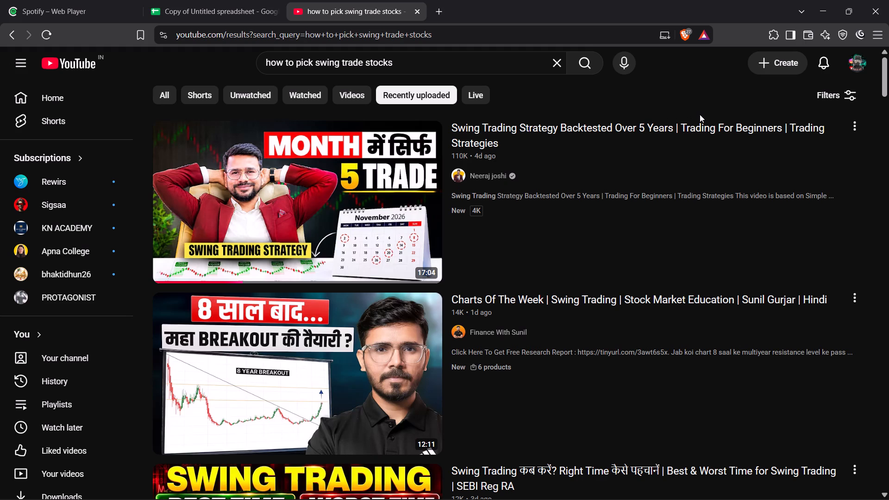
pyautogui.scroll(1, 700, 114)
pyautogui.scroll(-4, 567, 97)
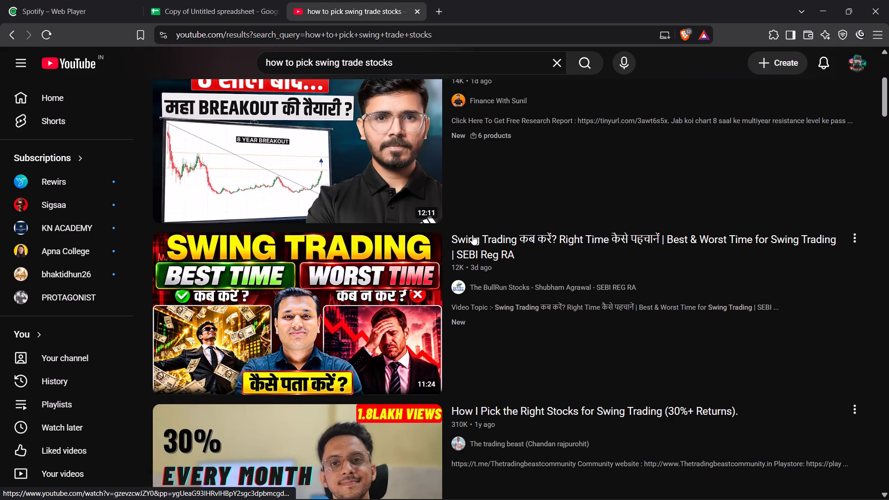
pyautogui.scroll(-1, 483, 255)
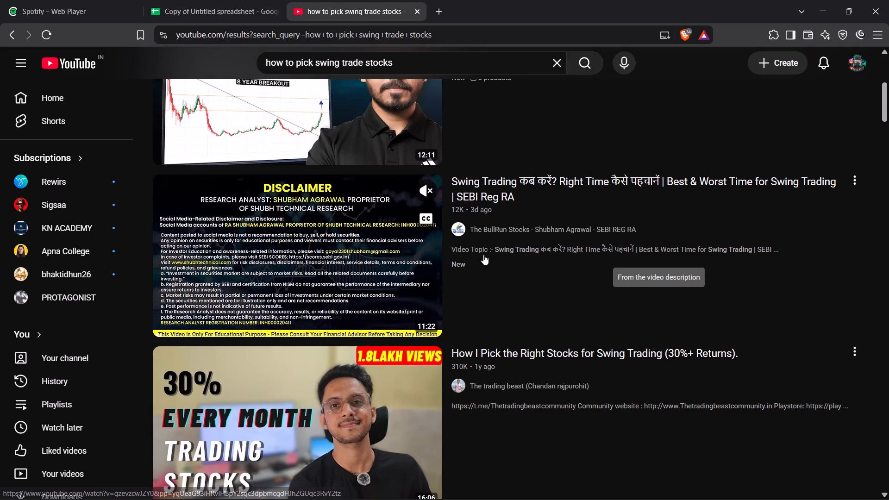
pyautogui.scroll(-3, 483, 255)
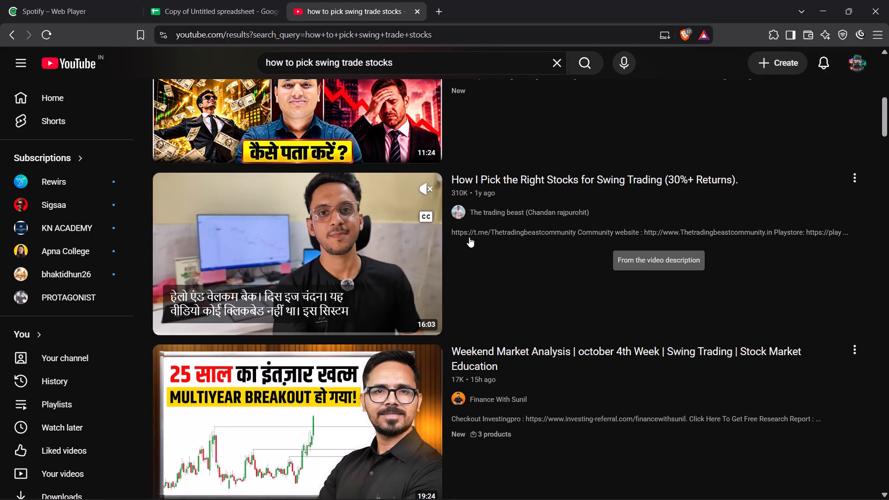
pyautogui.scroll(-3, 469, 237)
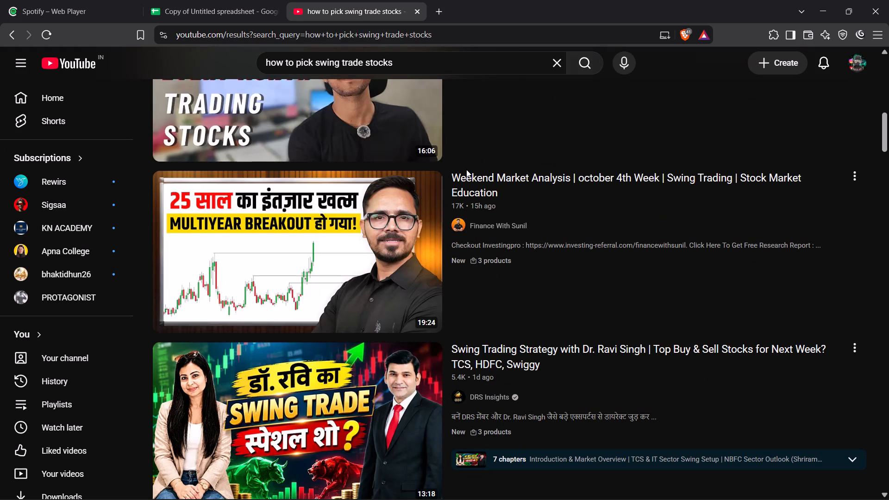
pyautogui.scroll(-4, 466, 169)
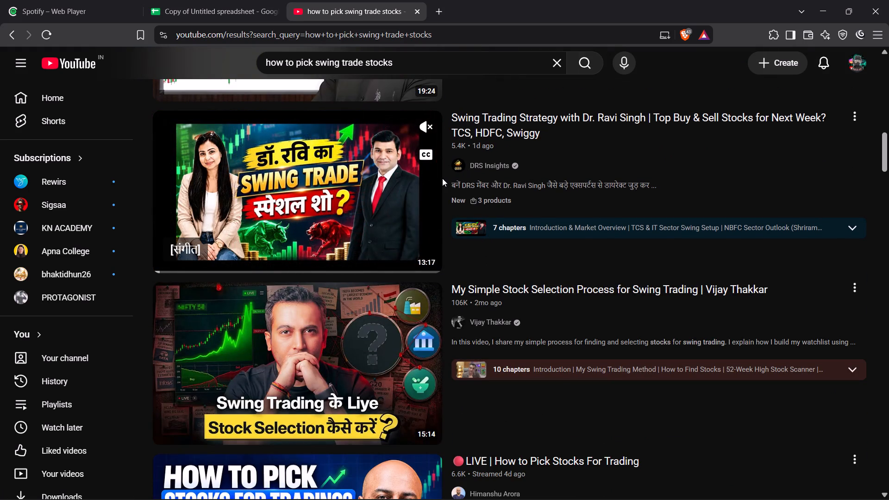
pyautogui.scroll(-3, 380, 237)
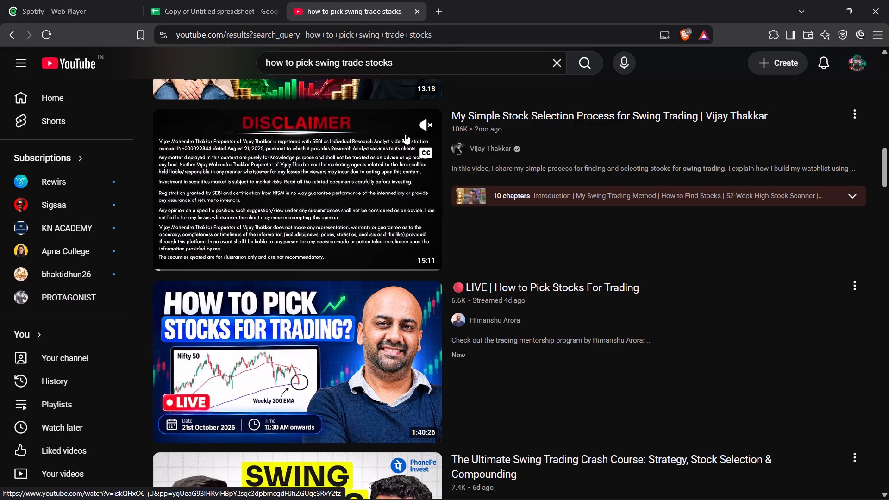
pyautogui.click(426, 123)
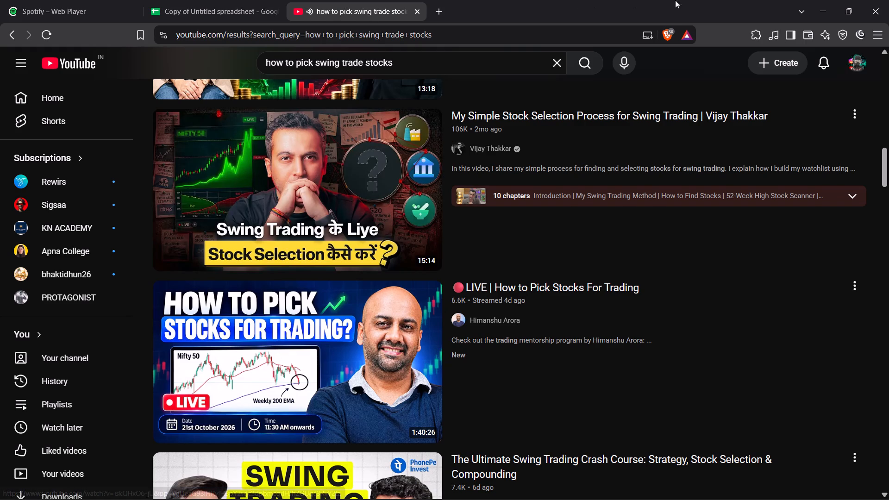
pyautogui.click(822, 4)
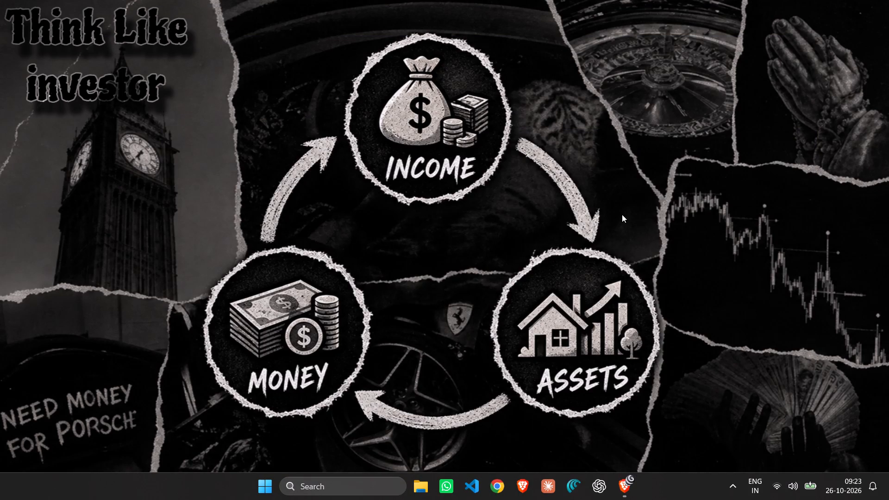
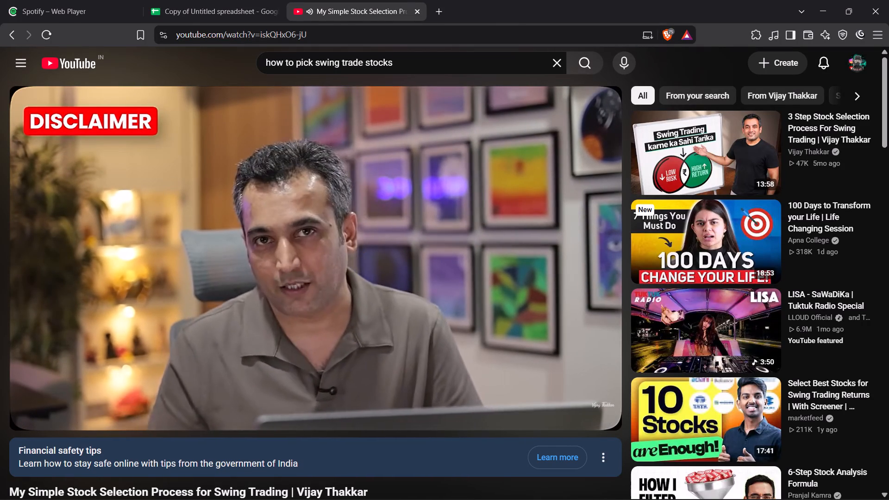
# Skip ahead in the Vijay Thakkar stock selection video to the 52-week high scanner part, watch it and pause.
pyautogui.press('Right')
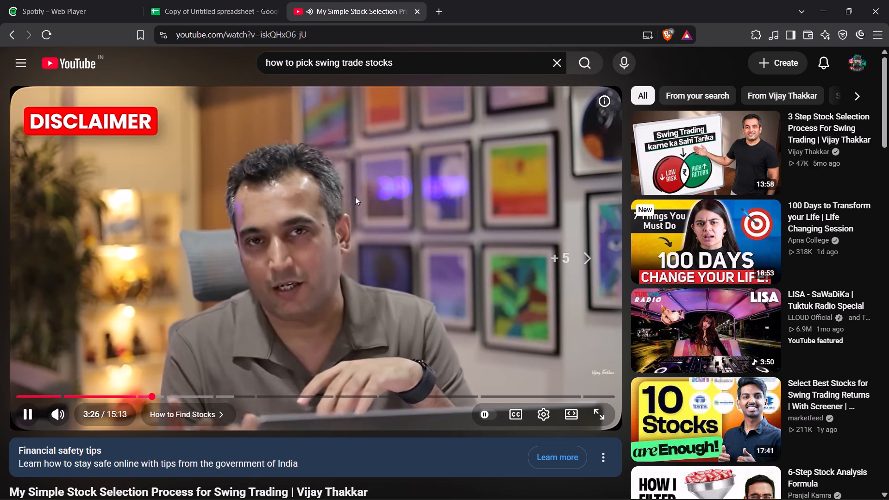
pyautogui.press('Right')
pyautogui.press('Right')
pyautogui.press('Right')
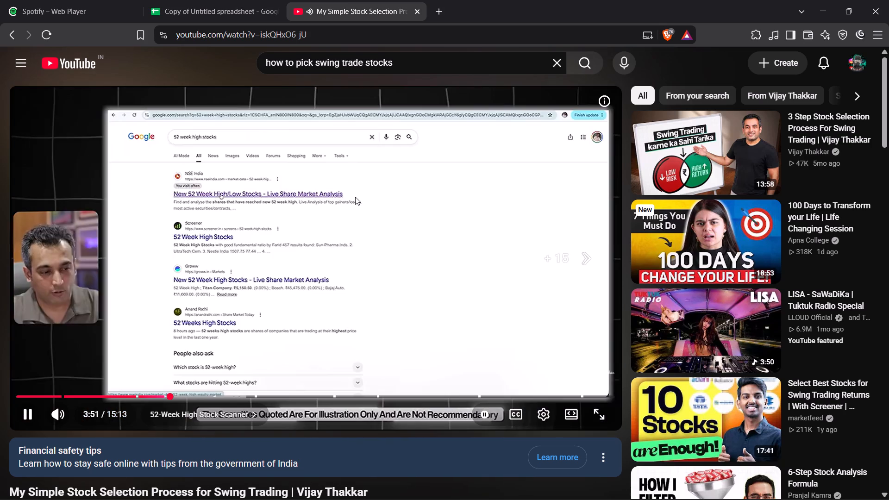
pyautogui.press('Left')
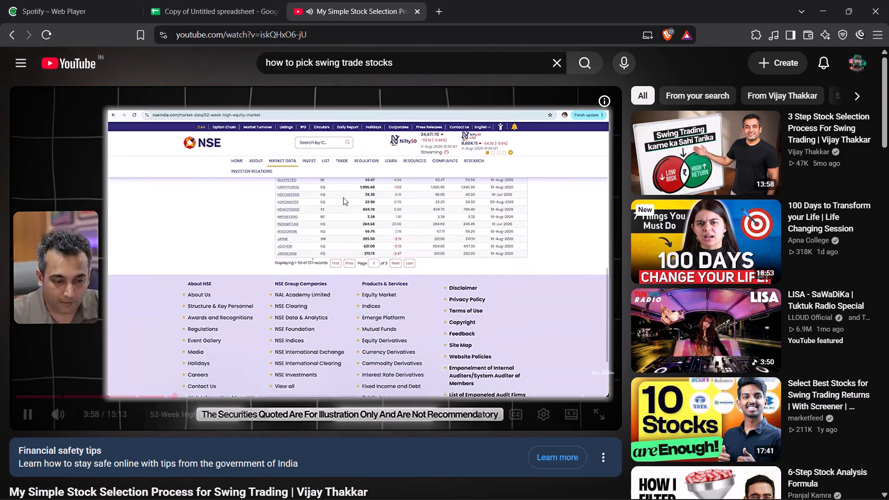
pyautogui.click(337, 228)
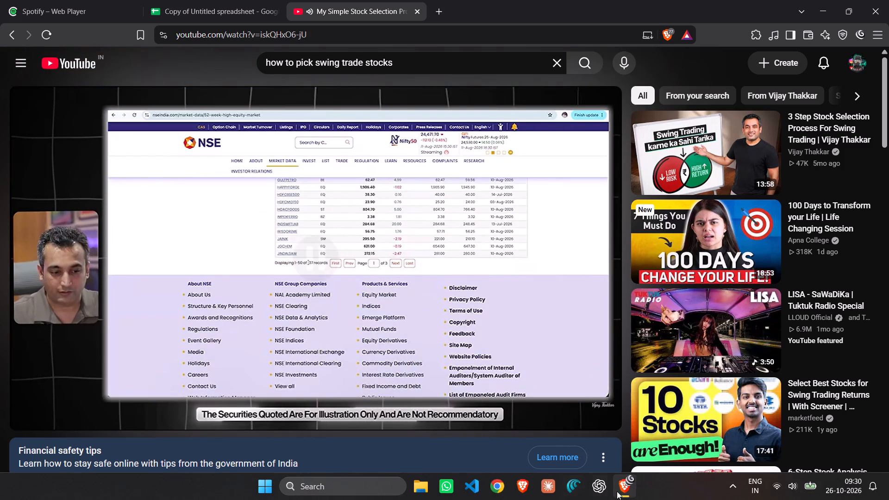
pyautogui.click(438, 10)
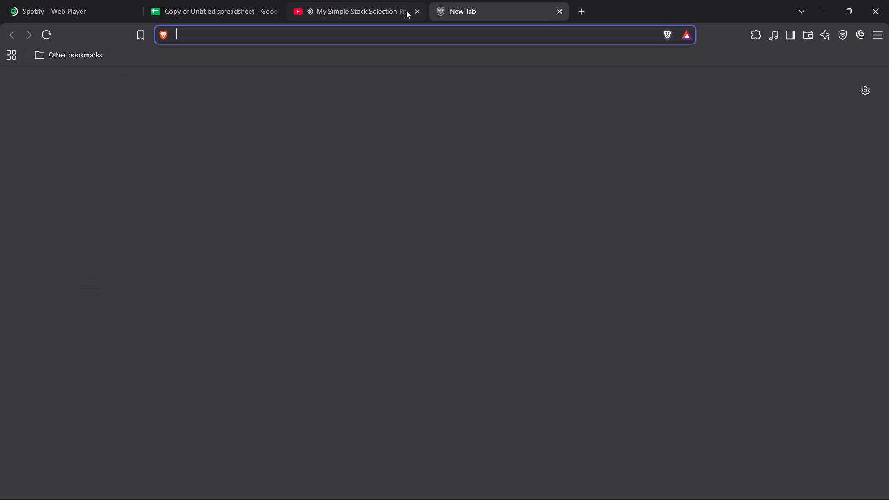
pyautogui.write('54')
pyautogui.press('BackSpace')
pyautogui.press('3')
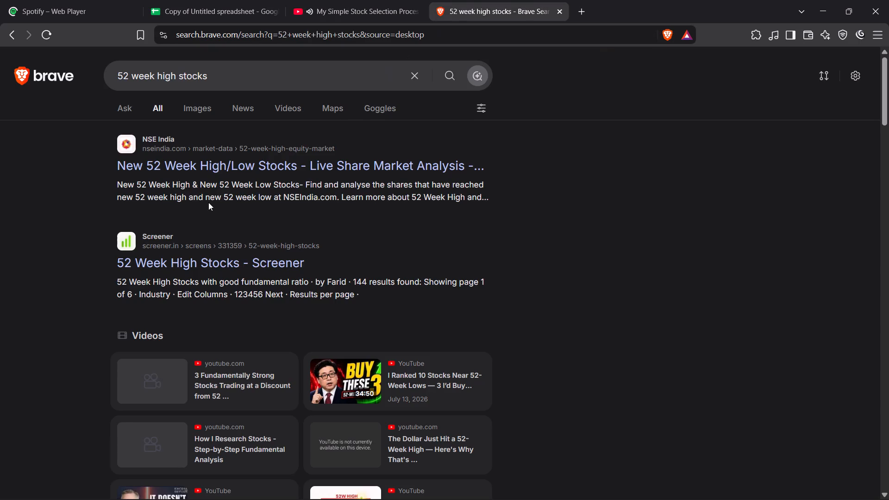
pyautogui.click(187, 163)
pyautogui.click(342, 0)
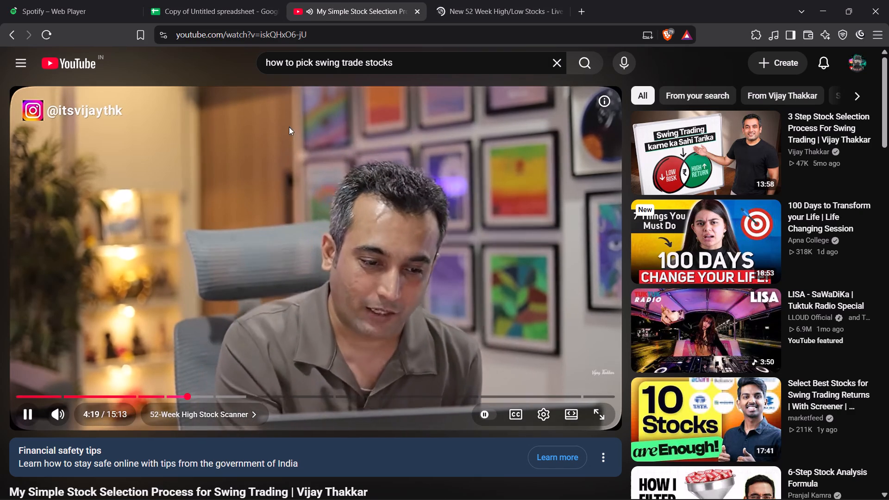
pyautogui.click(480, 0)
pyautogui.scroll(-3, 357, 286)
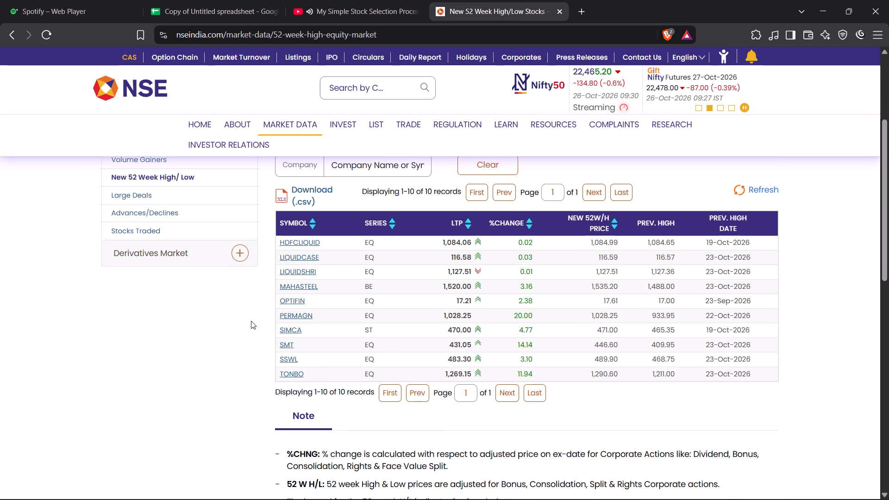
pyautogui.click(350, 0)
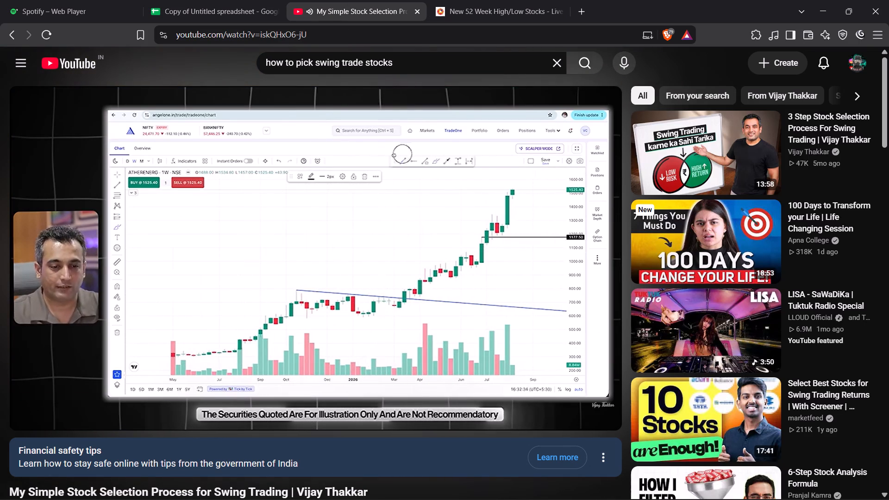
# Open the HDFCLIQUID quote from the NSE 52-week high table, look it over, and pause the YouTube video.
pyautogui.click(513, 0)
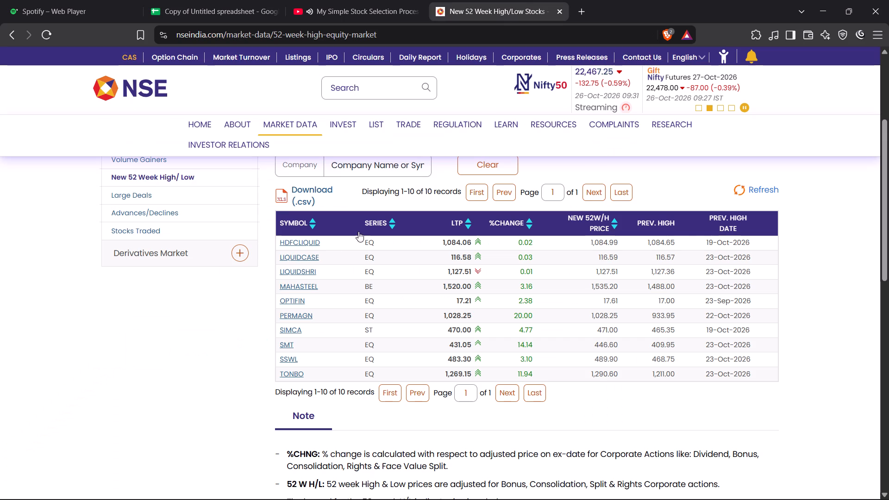
pyautogui.click(307, 241)
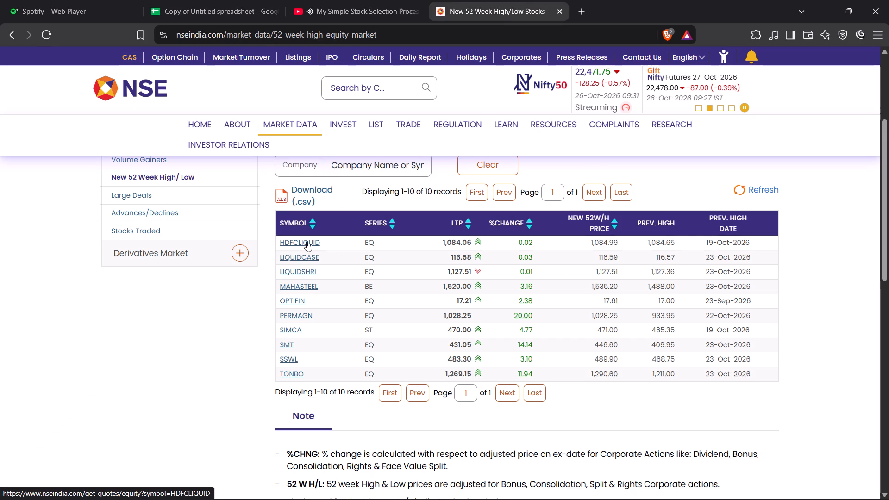
pyautogui.click(348, 0)
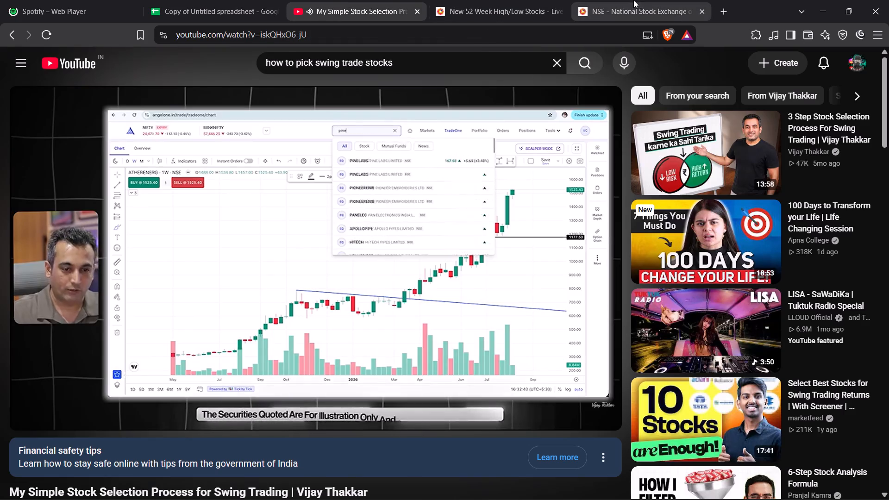
pyautogui.click(633, 0)
pyautogui.scroll(-2, 422, 261)
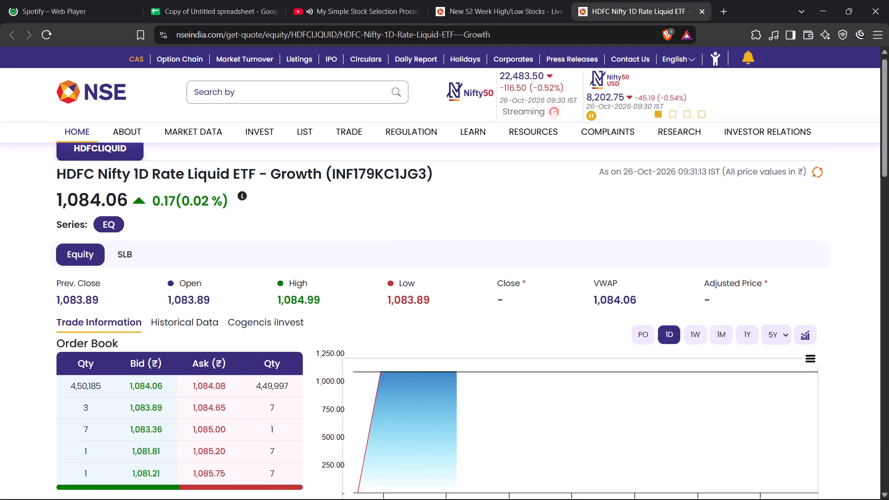
pyautogui.scroll(-1, 514, 416)
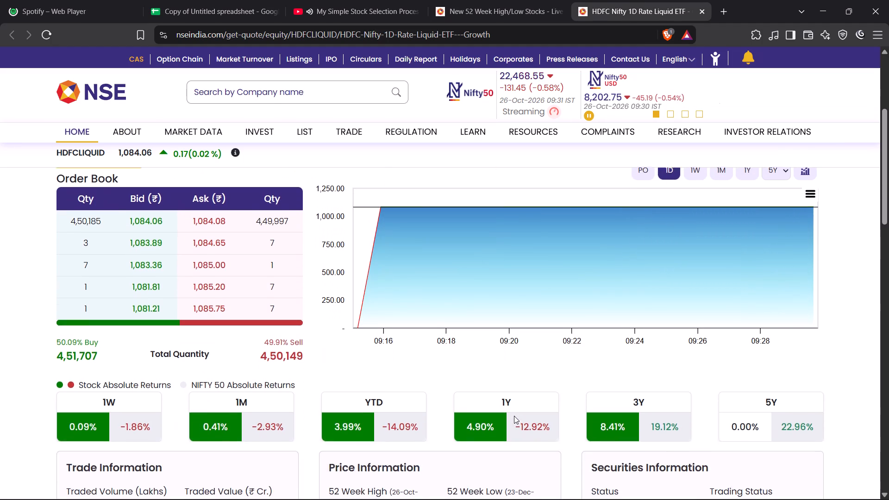
pyautogui.scroll(3, 514, 415)
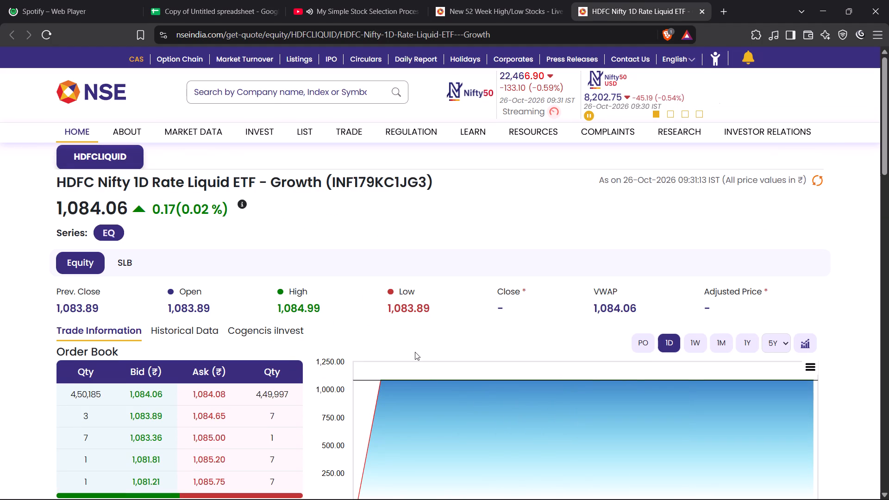
pyautogui.click(385, 0)
pyautogui.click(390, 250)
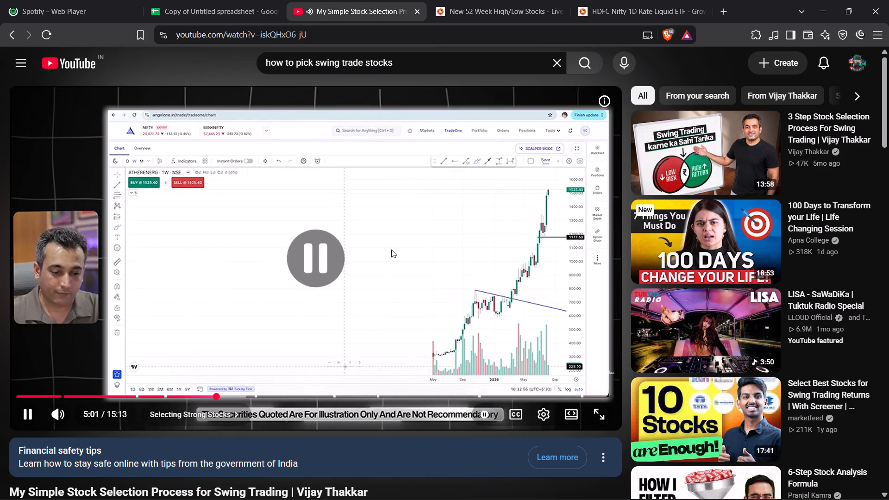
# Examine the HDFCLIQUID quote's one-day chart, order book, returns and price information on NSE, and close its tab.
pyautogui.click(635, 0)
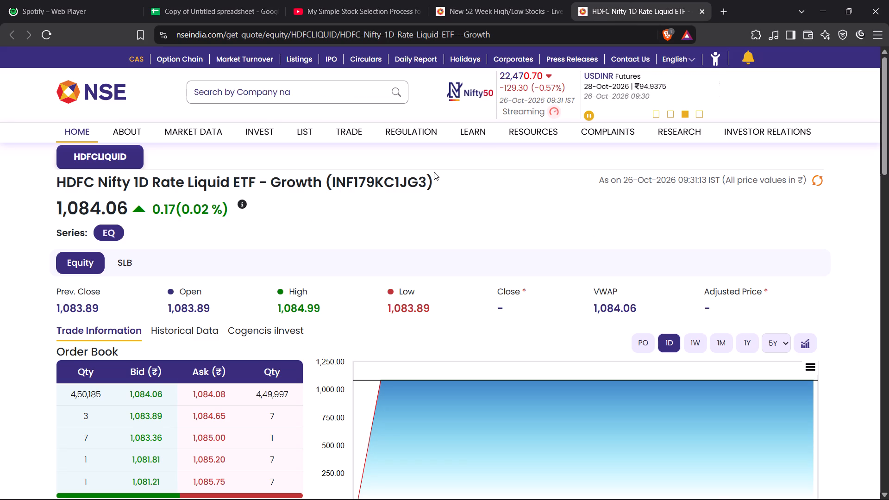
pyautogui.scroll(-5, 432, 173)
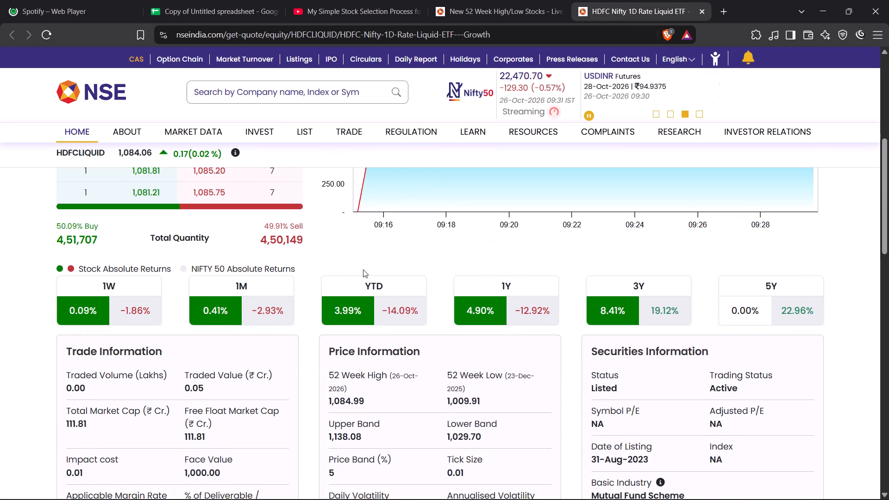
pyautogui.scroll(5, 363, 269)
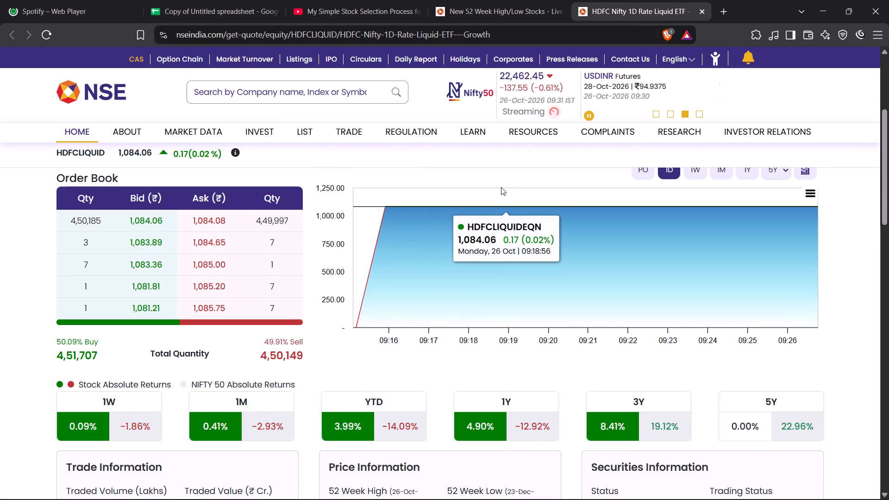
pyautogui.scroll(2, 841, 214)
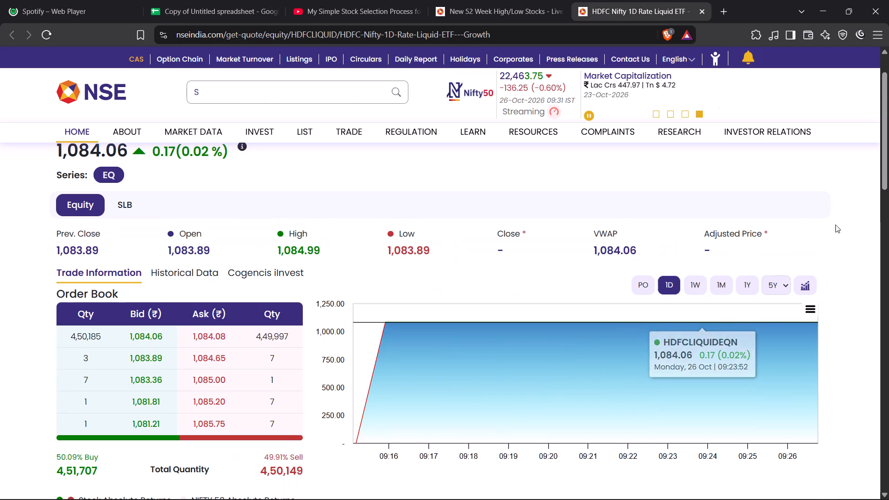
pyautogui.click(663, 287)
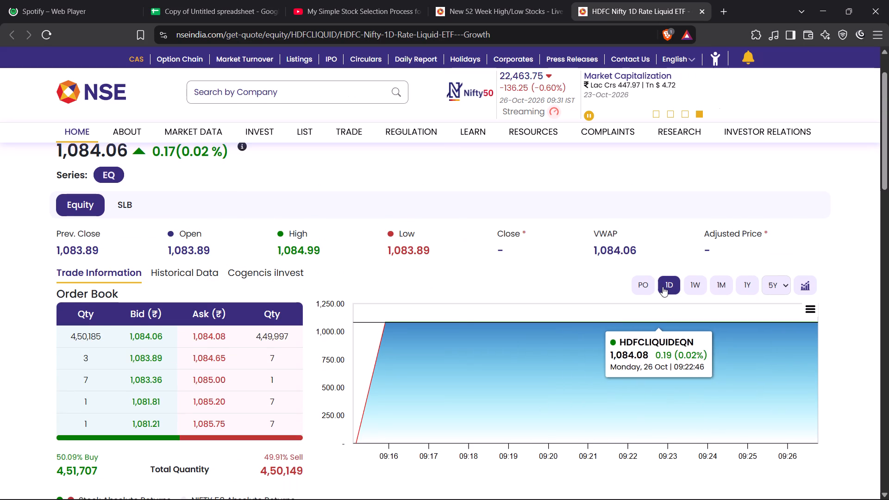
pyautogui.click(544, 442)
pyautogui.scroll(-3, 426, 361)
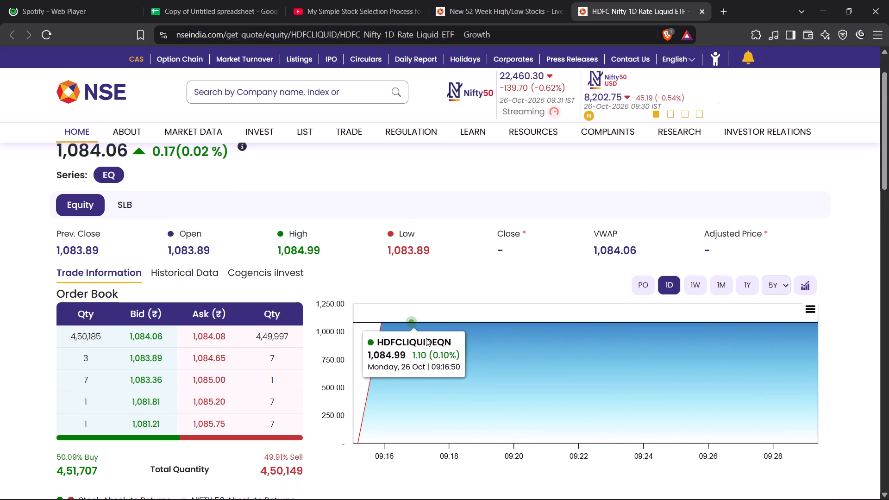
pyautogui.scroll(-1, 422, 335)
pyautogui.scroll(-3, 388, 225)
pyautogui.scroll(-1, 299, 336)
pyautogui.scroll(-2, 460, 308)
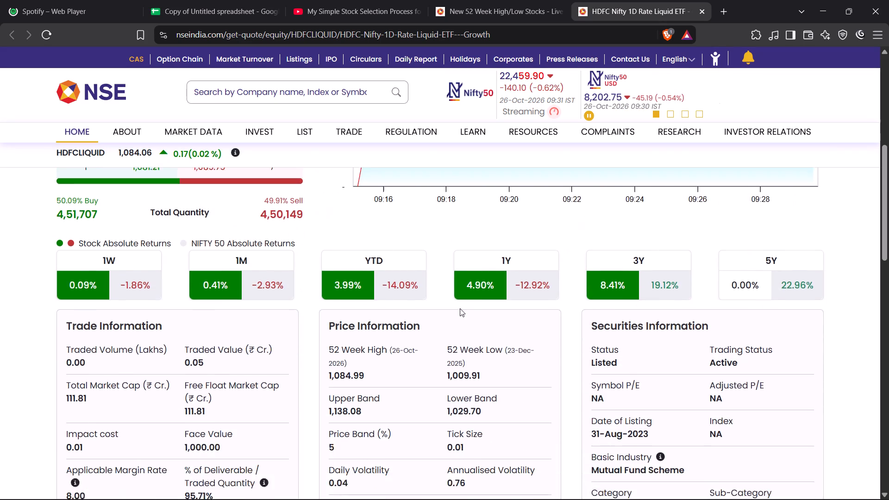
pyautogui.scroll(-4, 460, 308)
pyautogui.scroll(7, 460, 308)
pyautogui.scroll(-1, 460, 308)
pyautogui.scroll(3, 460, 308)
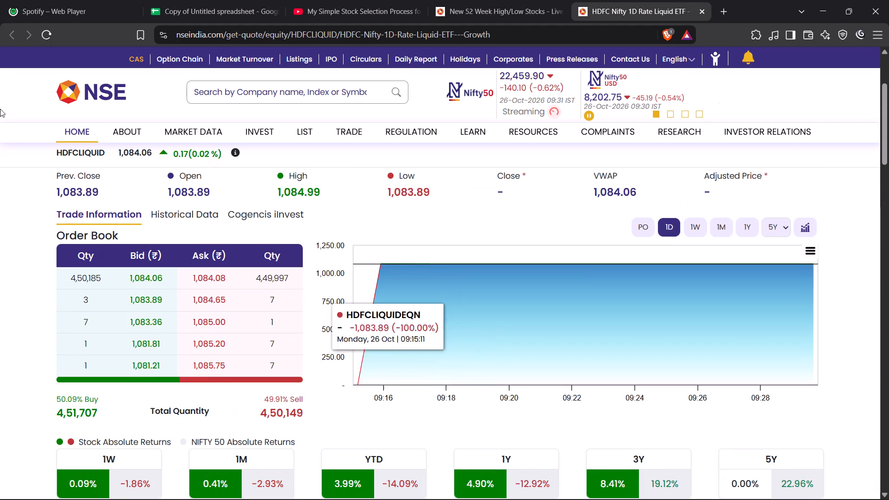
pyautogui.click(701, 9)
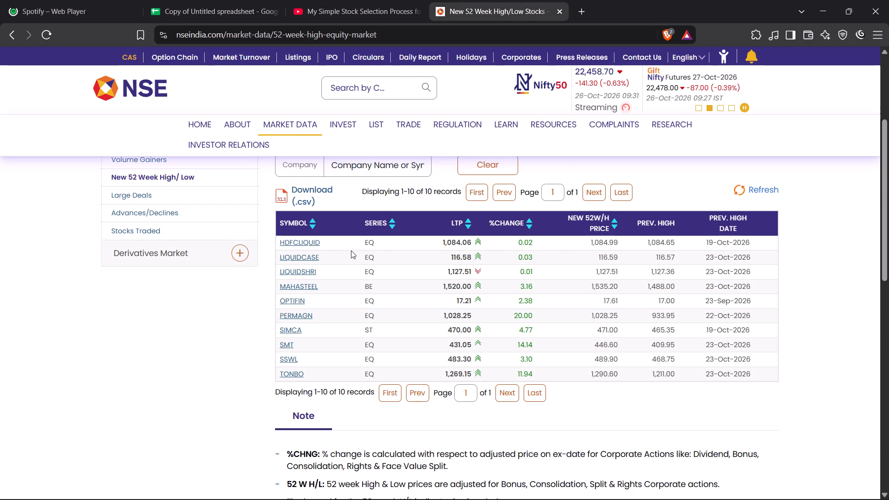
# Reopen the HDFCLIQUID quote from the NSE table and inspect the site's Trade options and the price chart.
pyautogui.click(313, 245)
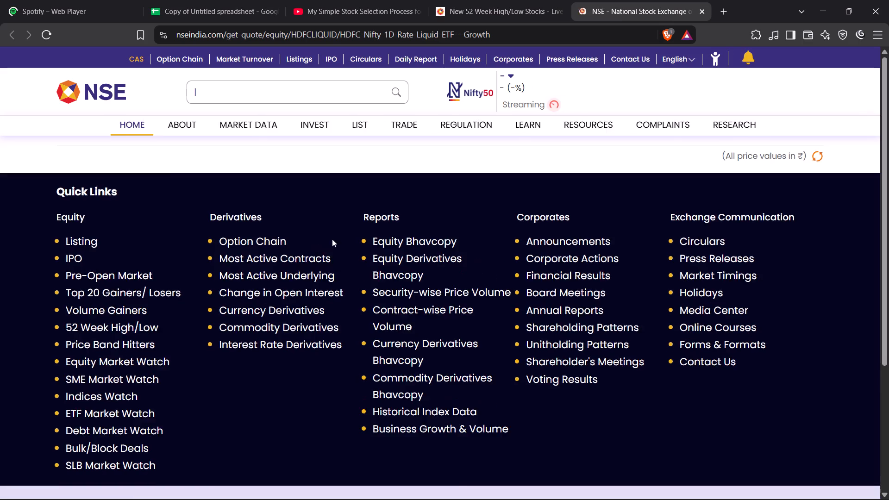
pyautogui.click(360, 139)
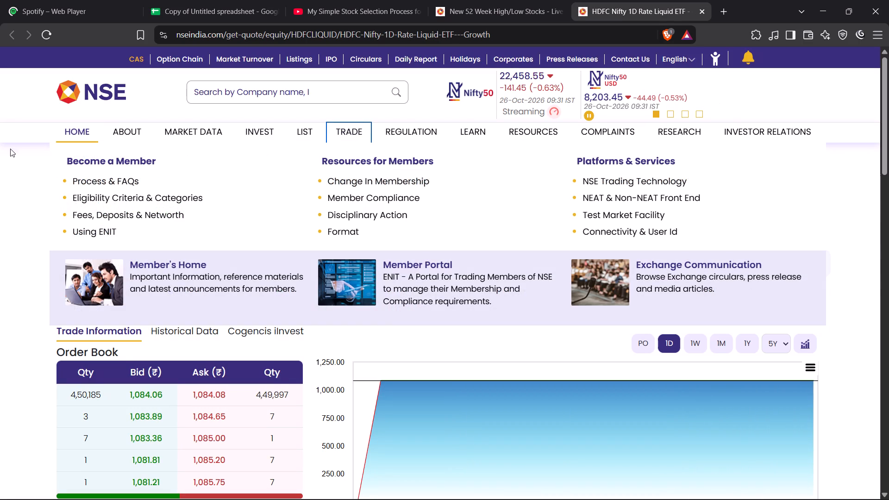
pyautogui.click(13, 144)
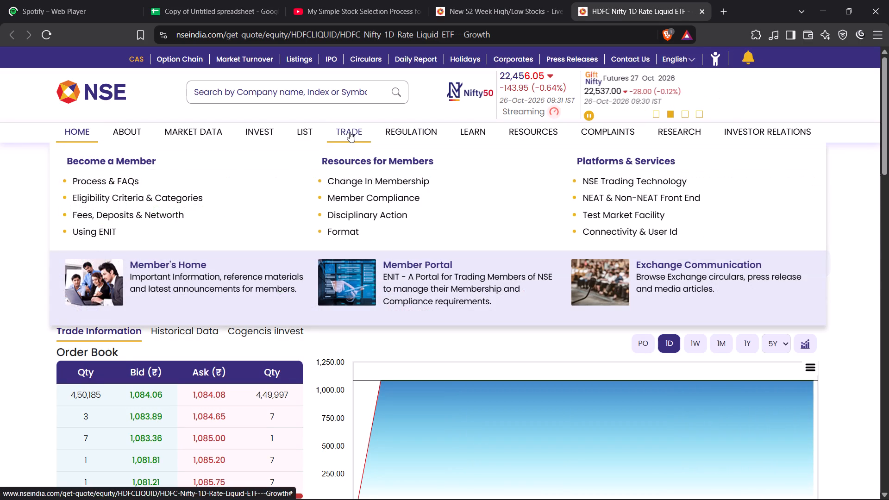
pyautogui.click(350, 132)
pyautogui.click(0, 222)
pyautogui.scroll(-2, 0, 223)
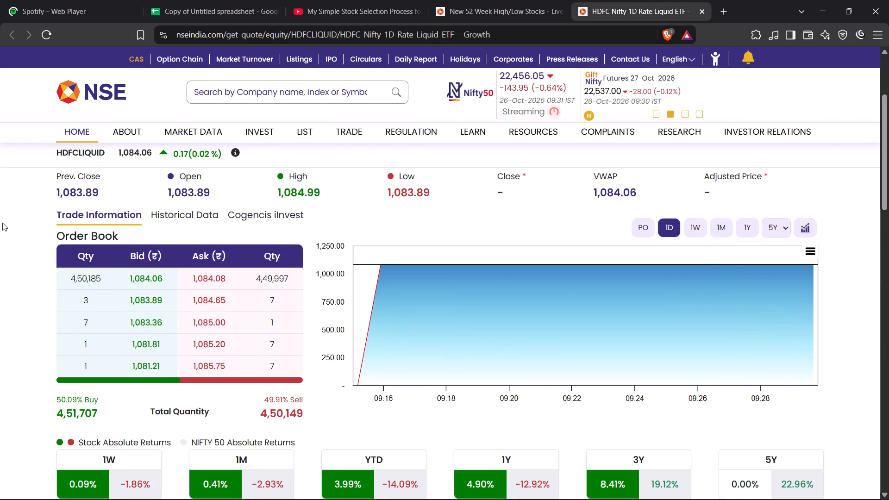
pyautogui.click(221, 262)
pyautogui.click(287, 262)
pyautogui.click(521, 311)
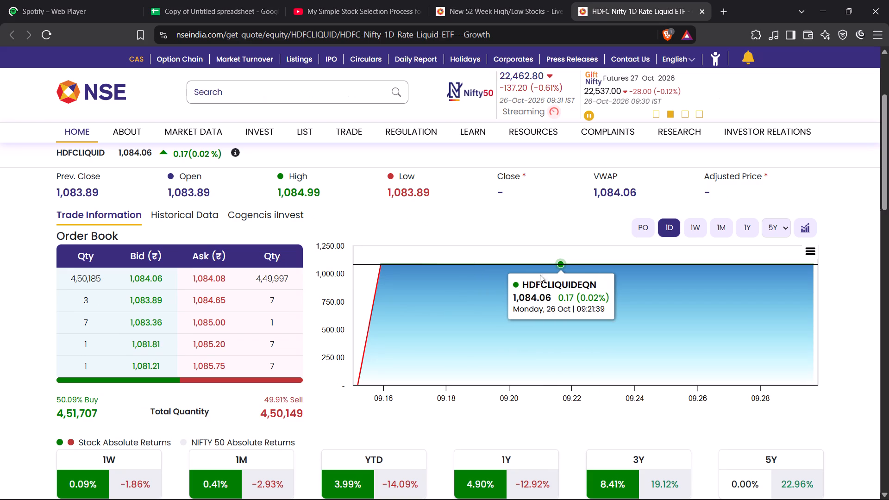
pyautogui.click(560, 266)
pyautogui.click(530, 299)
pyautogui.click(452, 315)
pyautogui.scroll(-1, 451, 341)
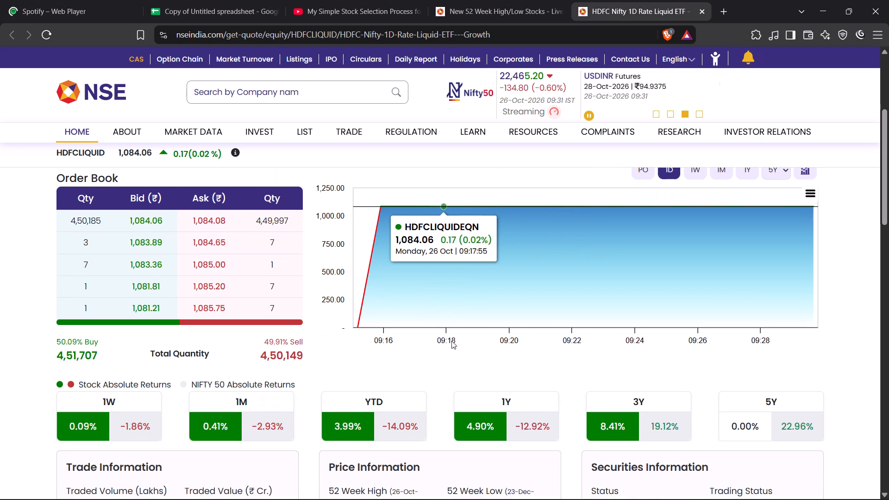
# Return to the stock selection video on YouTube, resume playback and rewind it slightly.
pyautogui.click(409, 1)
pyautogui.click(400, 238)
pyautogui.press('Left')
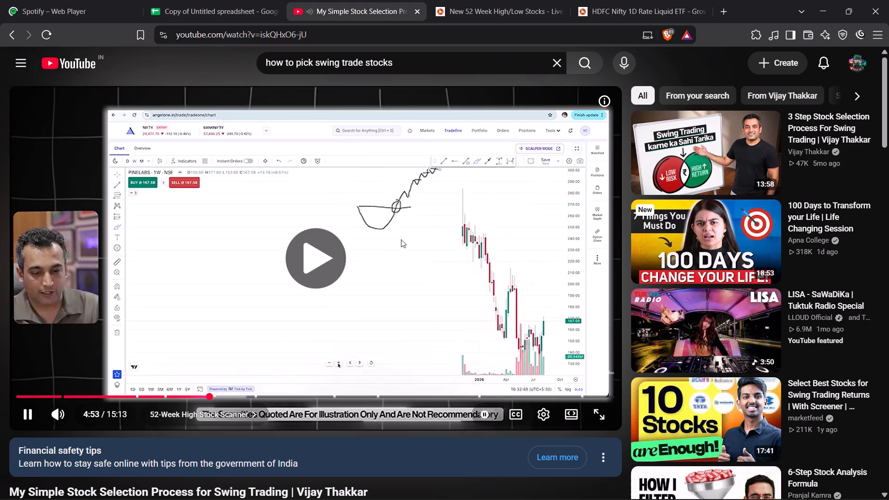
# Rewind the YouTube stock selection video to about 4:28 and pause it at 4:31.
pyautogui.press('Left')
pyautogui.press('Left')
pyautogui.press('Left')
pyautogui.press('Left')
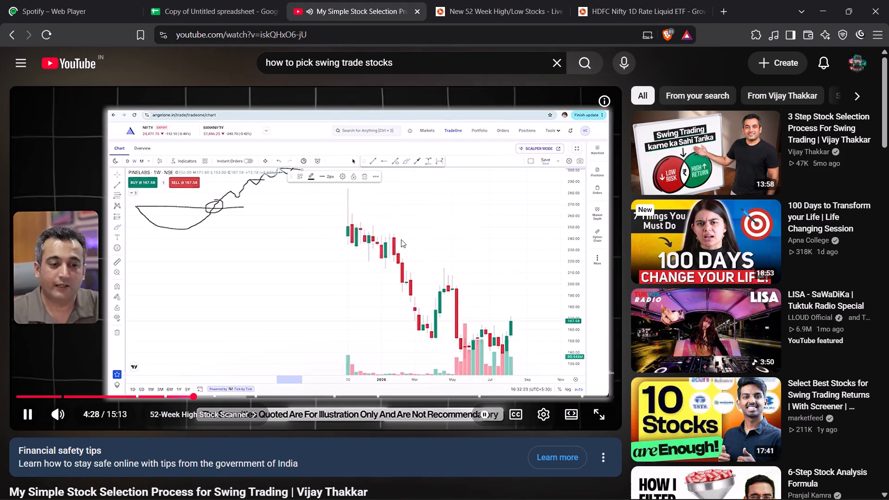
pyautogui.click(347, 243)
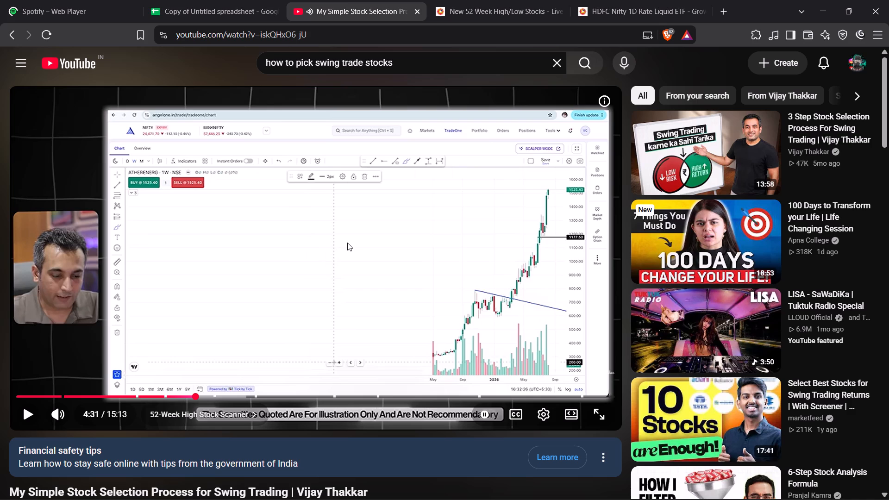
# Close the HDFCLIQUID quote tab on NSE and return to the new 52-week high table.
pyautogui.click(642, 0)
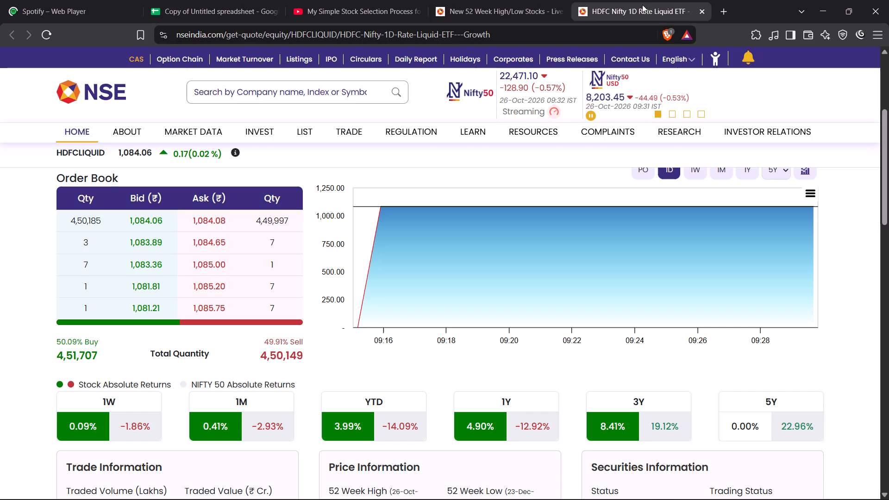
pyautogui.click(703, 14)
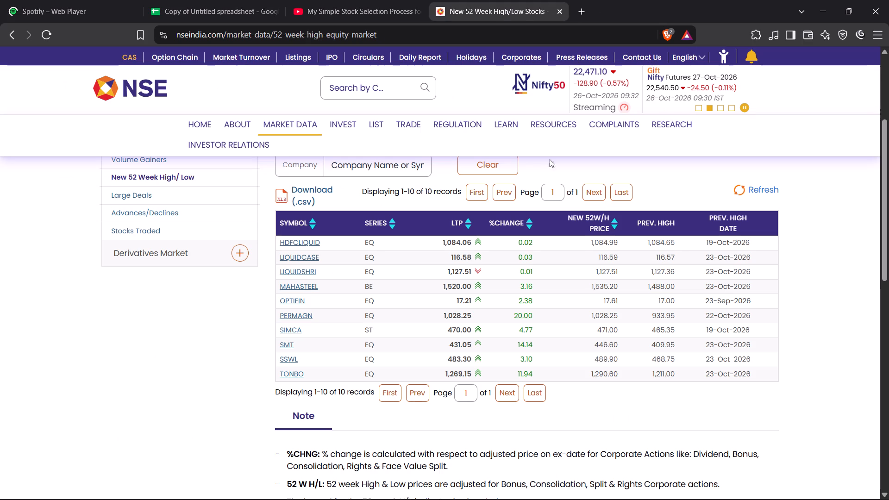
pyautogui.click(206, 354)
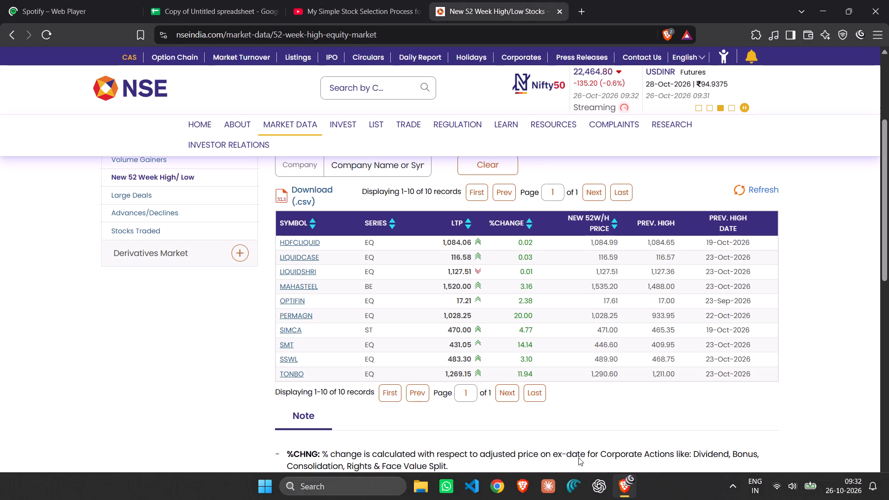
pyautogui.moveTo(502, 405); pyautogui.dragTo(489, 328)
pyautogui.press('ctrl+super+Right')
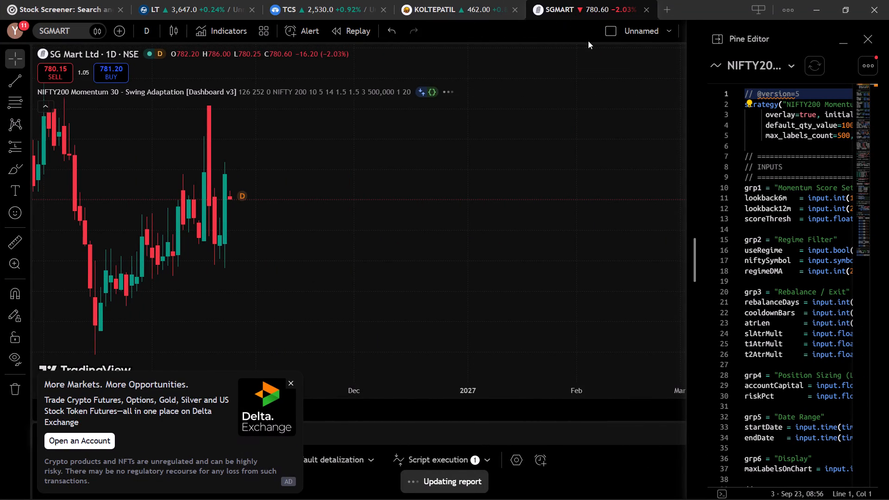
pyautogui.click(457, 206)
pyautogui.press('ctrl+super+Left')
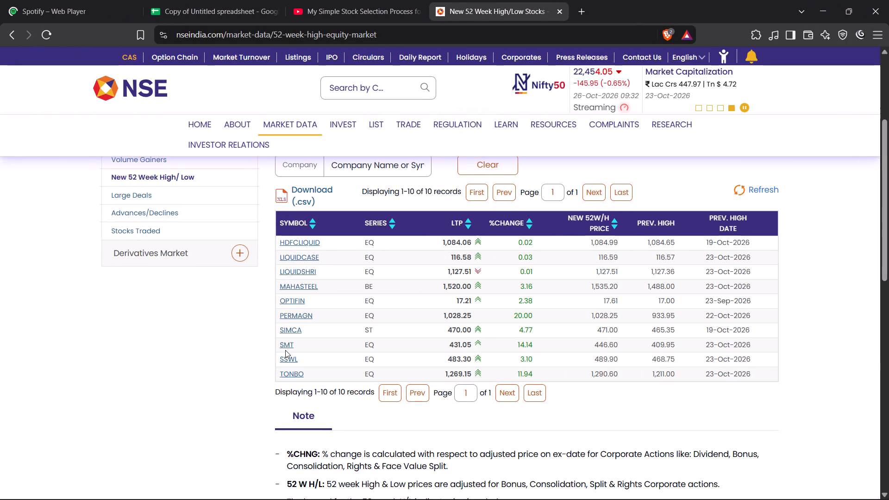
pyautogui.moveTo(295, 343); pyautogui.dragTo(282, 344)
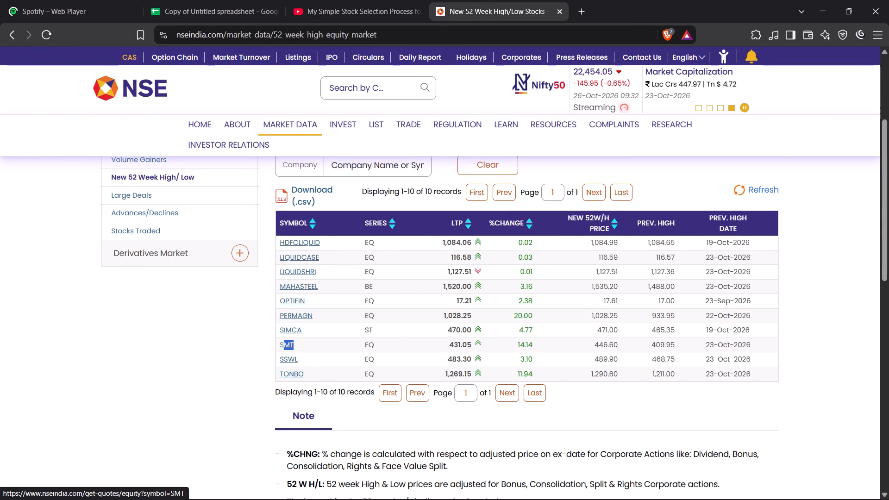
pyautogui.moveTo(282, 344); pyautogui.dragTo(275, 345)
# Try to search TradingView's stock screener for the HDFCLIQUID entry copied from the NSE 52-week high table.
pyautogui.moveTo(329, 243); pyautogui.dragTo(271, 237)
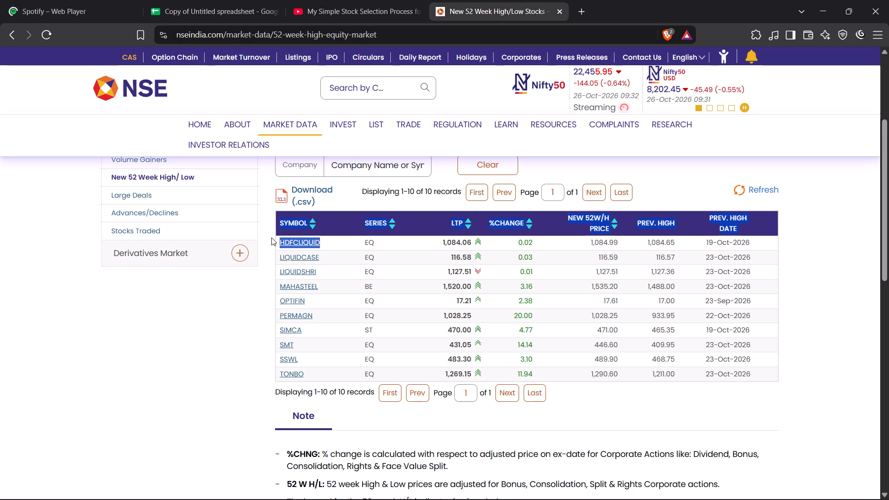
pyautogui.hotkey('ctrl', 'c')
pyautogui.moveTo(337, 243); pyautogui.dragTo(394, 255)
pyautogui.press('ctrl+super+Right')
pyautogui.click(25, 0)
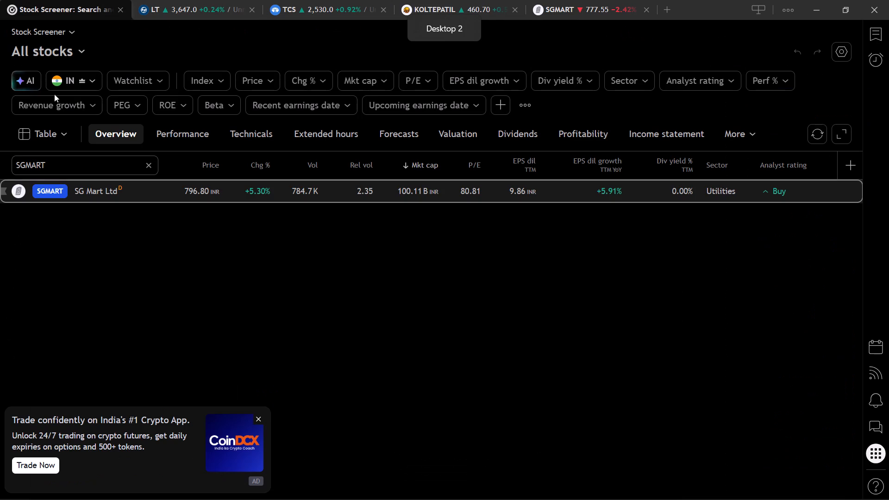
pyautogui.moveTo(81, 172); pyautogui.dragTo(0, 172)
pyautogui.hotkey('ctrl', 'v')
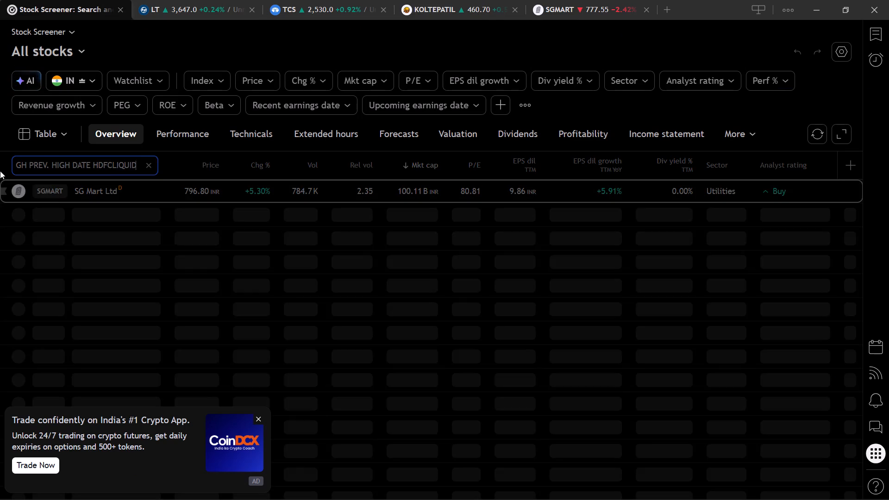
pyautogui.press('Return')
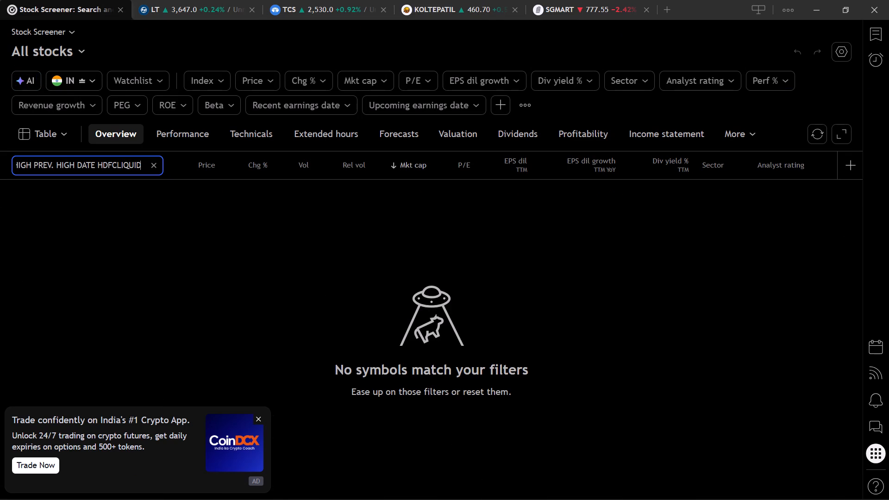
# Clear the screener search, copy only the HDFCLIQUID symbol from the NSE table, and search TradingView's screener for it.
pyautogui.moveTo(139, 162); pyautogui.dragTo(18, 163)
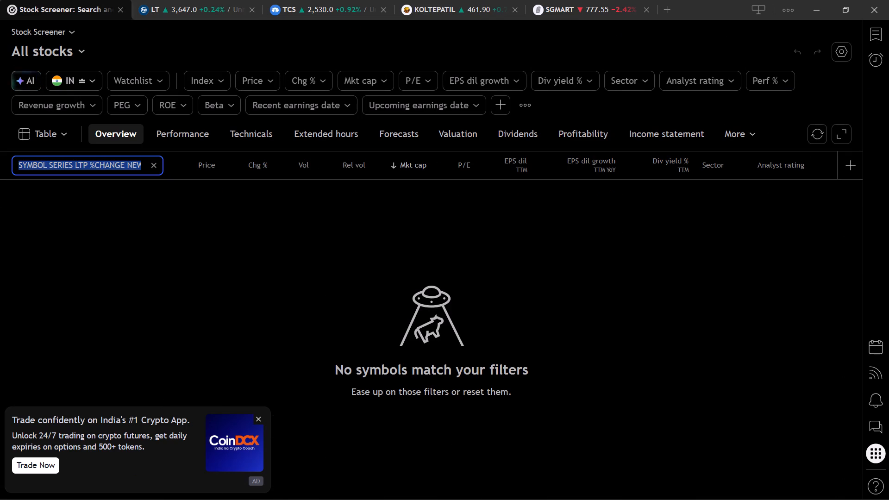
pyautogui.press('BackSpace')
pyautogui.click(18, 163)
pyautogui.press('ctrl+super+Right')
pyautogui.click(241, 293)
pyautogui.press('ctrl+super+Left')
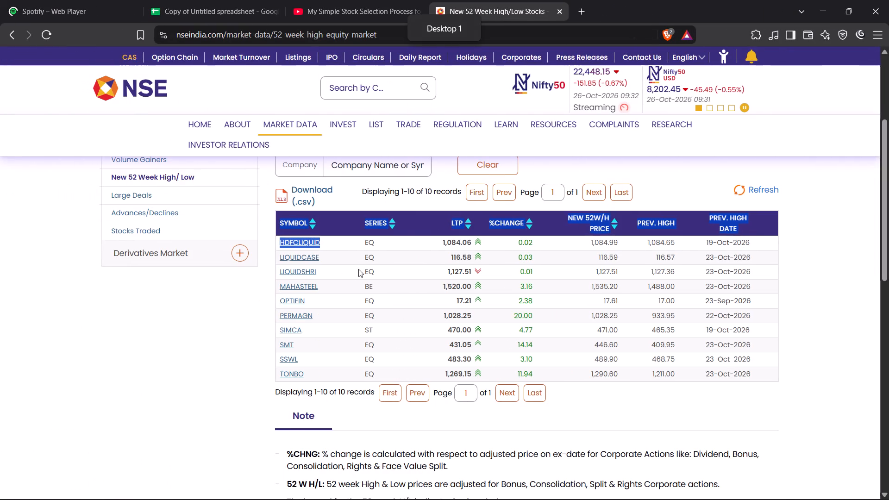
pyautogui.click(342, 247)
pyautogui.moveTo(332, 247); pyautogui.dragTo(279, 248)
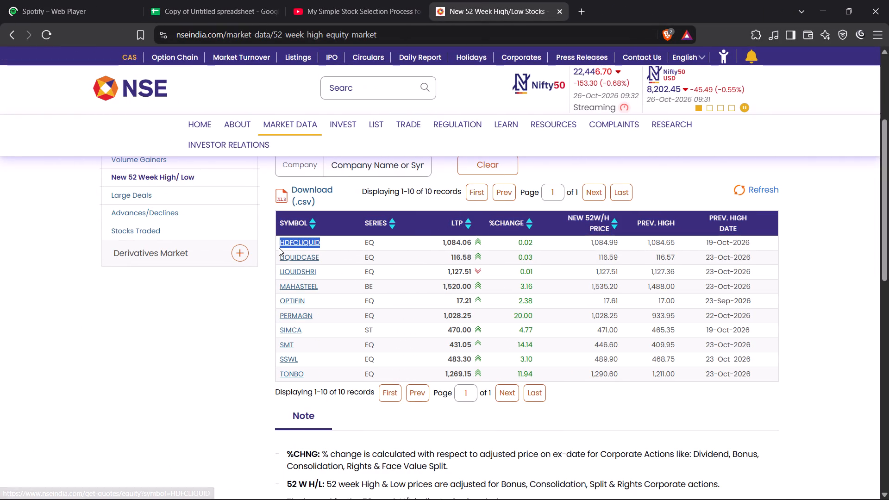
pyautogui.moveTo(279, 248); pyautogui.dragTo(279, 249)
pyautogui.hotkey('ctrl', 'c')
pyautogui.keyDown('ctrl'); pyautogui.click(280, 249); pyautogui.keyUp('ctrl')
pyautogui.press('ctrl+super+Right')
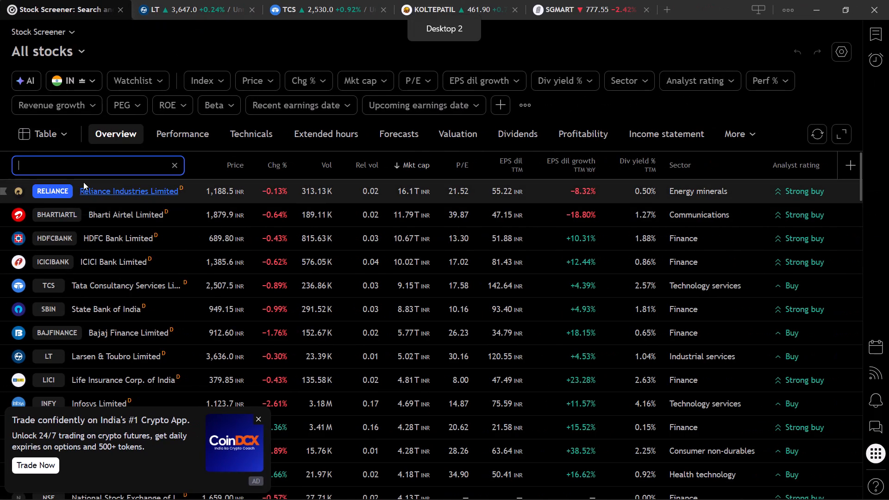
pyautogui.hotkey('ctrl', 'v')
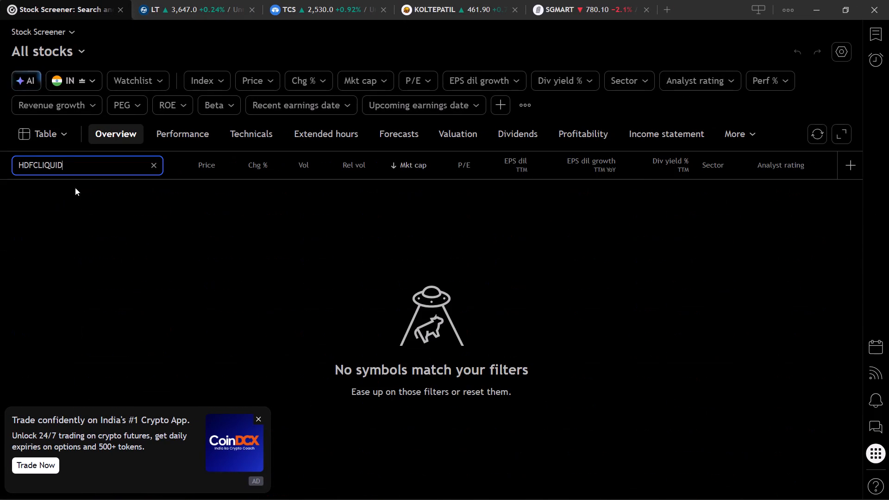
pyautogui.click(123, 221)
pyautogui.press('ctrl+super+Left')
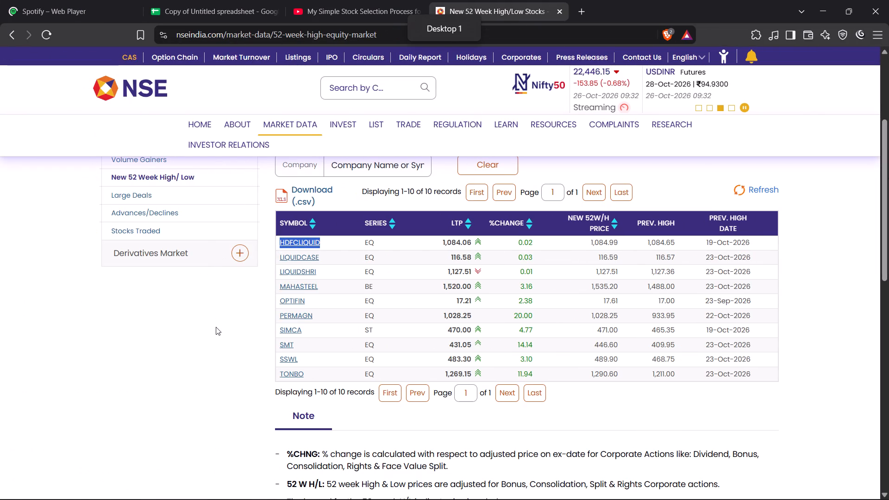
pyautogui.click(216, 327)
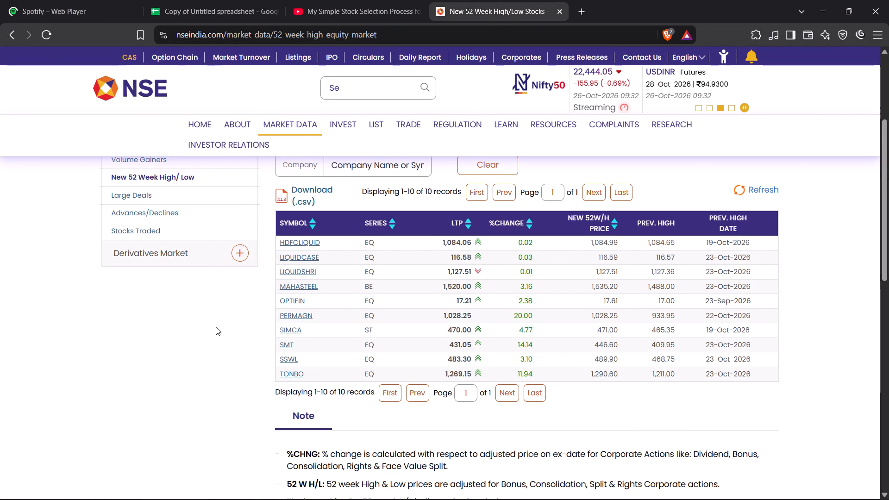
pyautogui.click(192, 276)
# Replace the HDFCLIQUID search in TradingView's stock screener with the shorter term HDFC.
pyautogui.press('ctrl+super+Right')
pyautogui.moveTo(85, 160); pyautogui.dragTo(7, 167)
pyautogui.click(7, 167)
pyautogui.click(19, 166)
pyautogui.moveTo(78, 166); pyautogui.dragTo(47, 167)
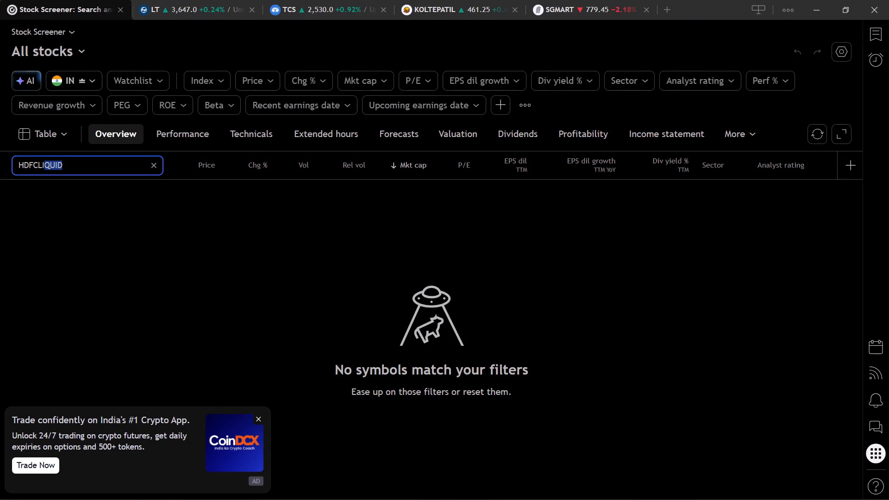
pyautogui.moveTo(47, 167); pyautogui.dragTo(46, 167)
pyautogui.press('BackSpace')
pyautogui.press('BackSpace')
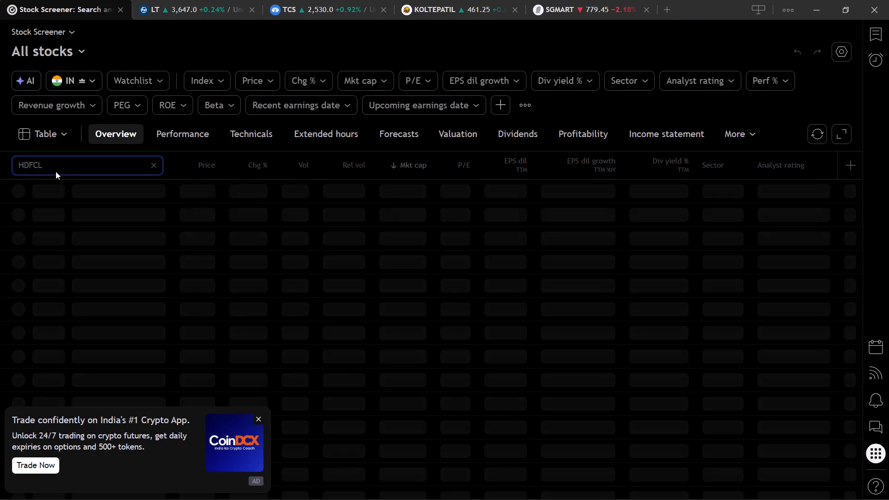
pyautogui.press('BackSpace')
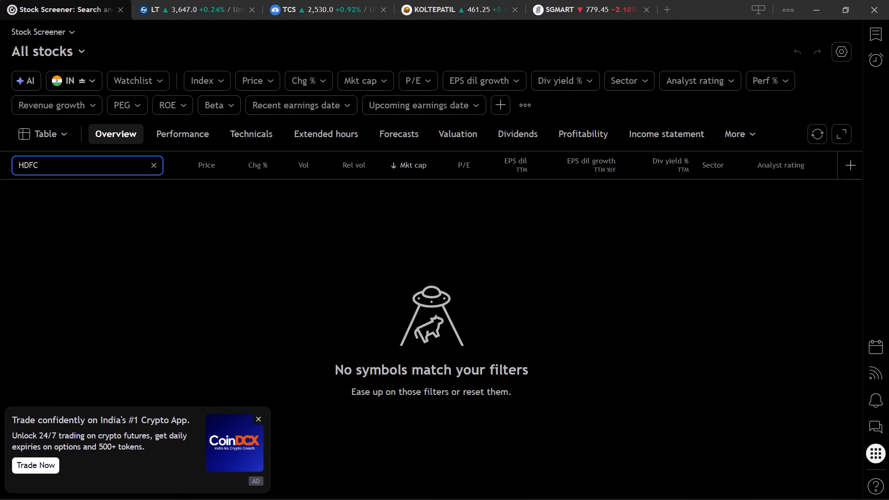
pyautogui.press('BackSpace')
pyautogui.press('BackSpace')
pyautogui.press('BackSpace')
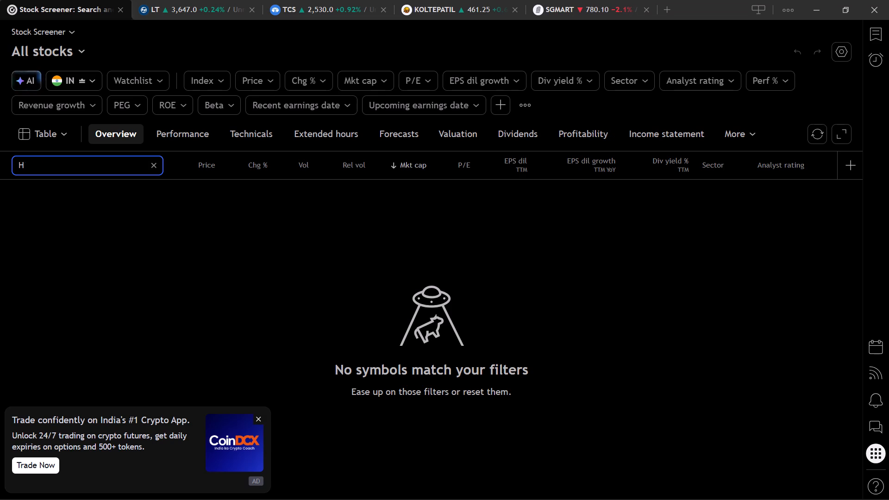
pyautogui.press('BackSpace')
pyautogui.press('BackSpace')
pyautogui.press('BackSpace')
pyautogui.press('BackSpace')
pyautogui.press('BackSpace')
pyautogui.press('BackSpace')
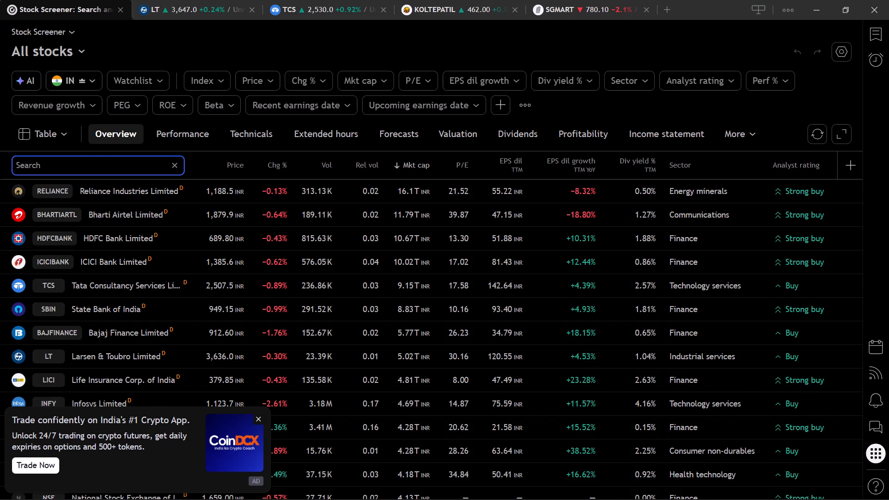
pyautogui.hotkey('shift', 'd')
pyautogui.hotkey('shift', 'BackSpace')
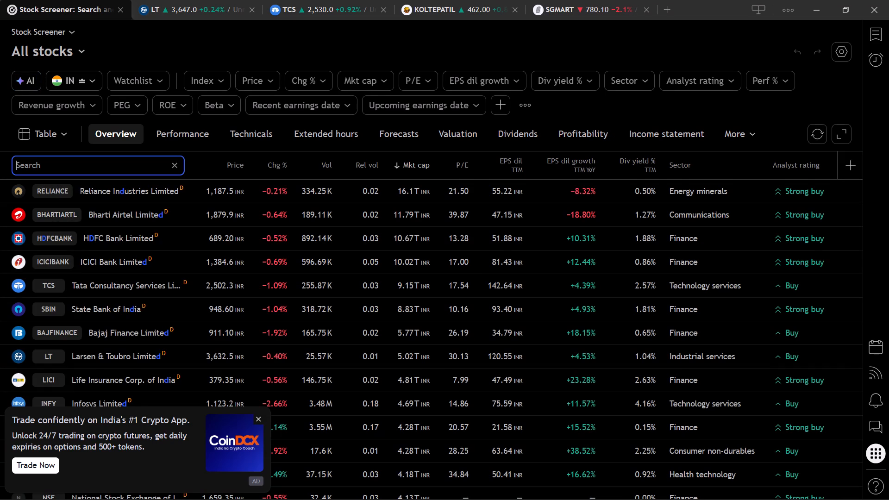
pyautogui.write('HDF')
pyautogui.hotkey('shift', 'c')
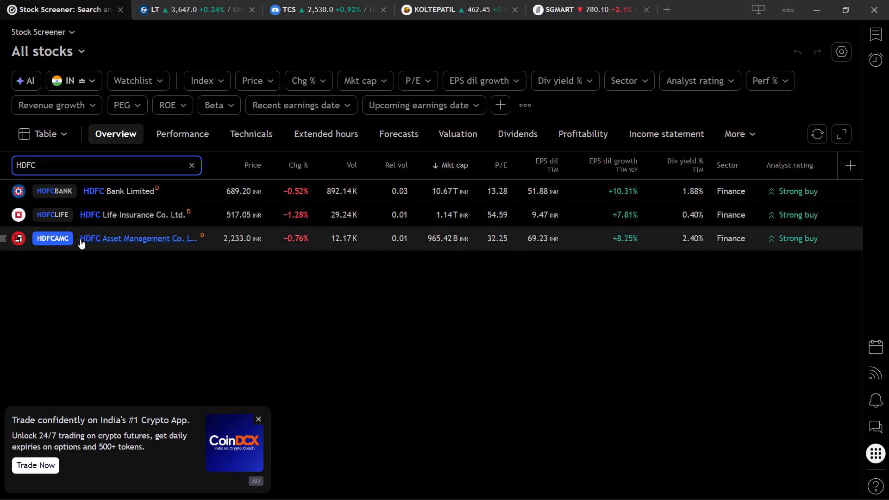
# Return to NSE's new 52-week high table in the browser and look over the listed symbols for another candidate.
pyautogui.click(190, 376)
pyautogui.press('ctrl+super+Right')
pyautogui.click(189, 376)
pyautogui.press('ctrl+super+Left')
pyautogui.click(189, 376)
pyautogui.press('ctrl+super+Left')
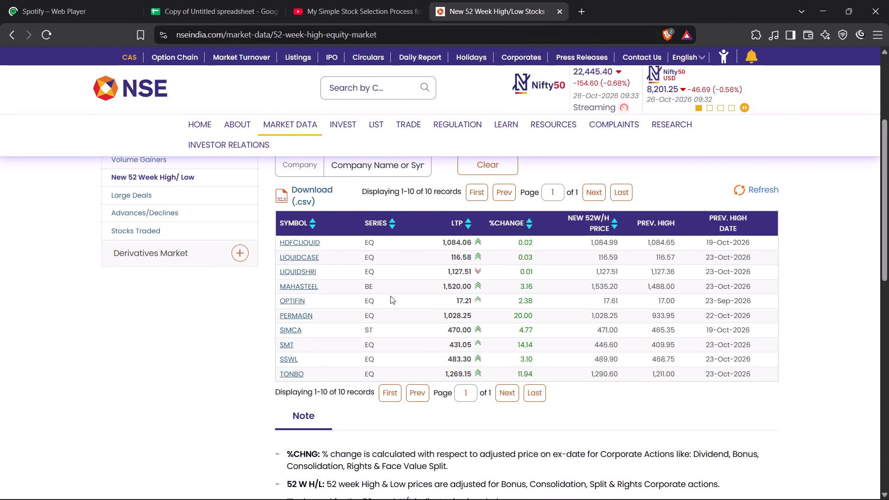
pyautogui.scroll(-1, 390, 296)
pyautogui.scroll(1, 364, 269)
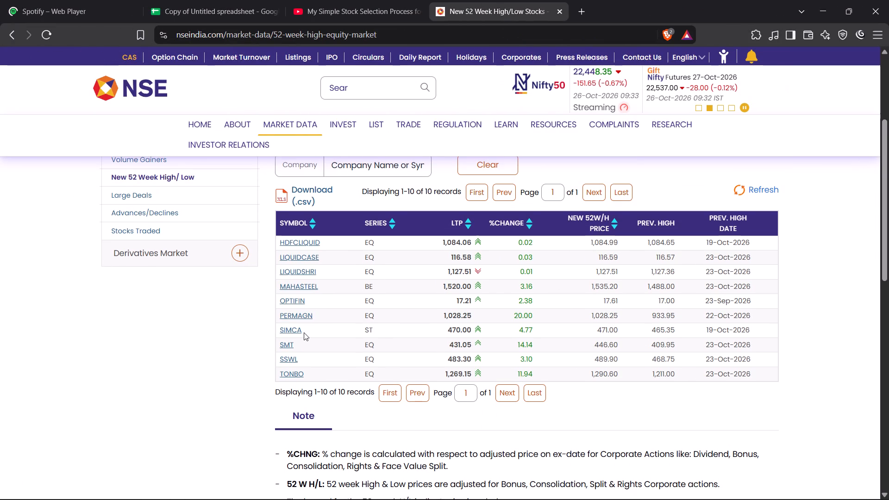
# Take the SIMCA symbol from the NSE table and search TradingView's stock screener for it in place of HDFC.
pyautogui.click(291, 331)
pyautogui.press('ctrl+super+Right')
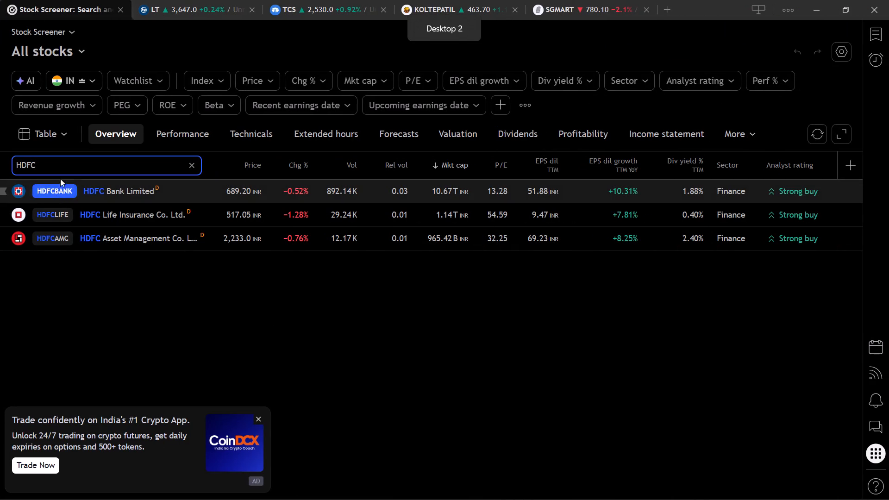
pyautogui.moveTo(73, 171); pyautogui.dragTo(0, 171)
pyautogui.press('BackSpace')
pyautogui.write('SIMCA')
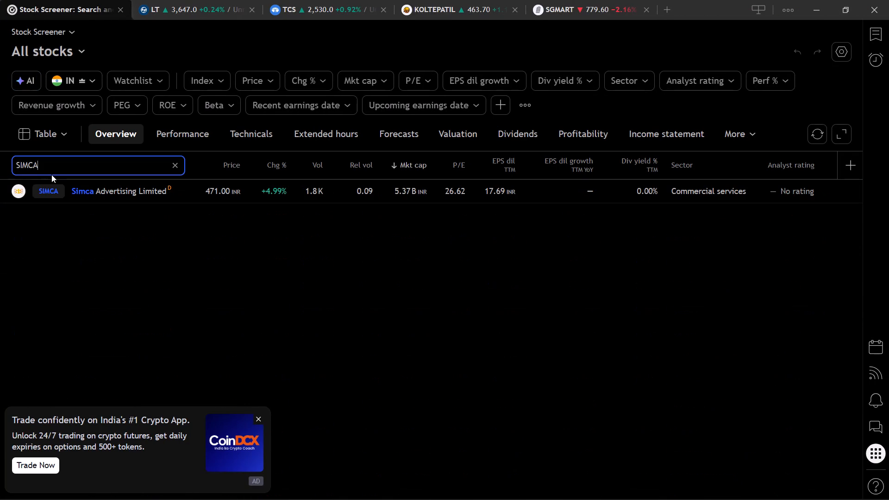
# Open Simca Advertising Limited's full daily chart from the screener result and examine its price trend with the NIFTY200 Momentum 30 strategy.
pyautogui.click(94, 186)
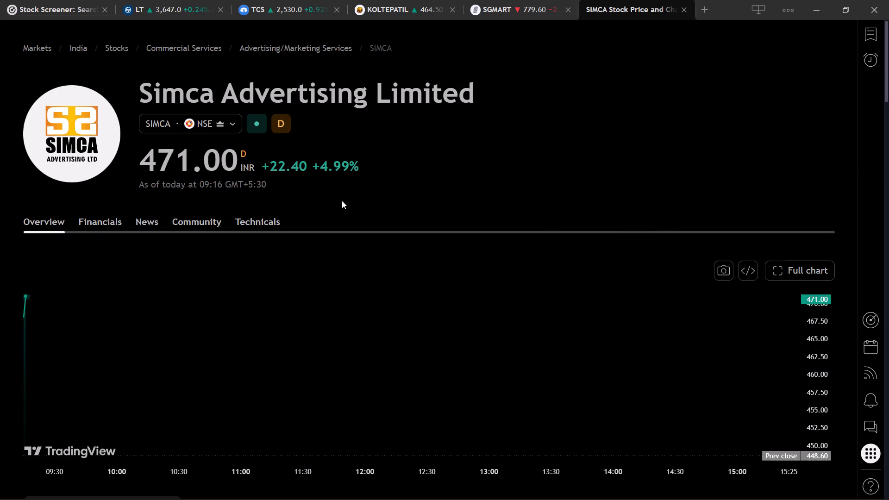
pyautogui.click(788, 264)
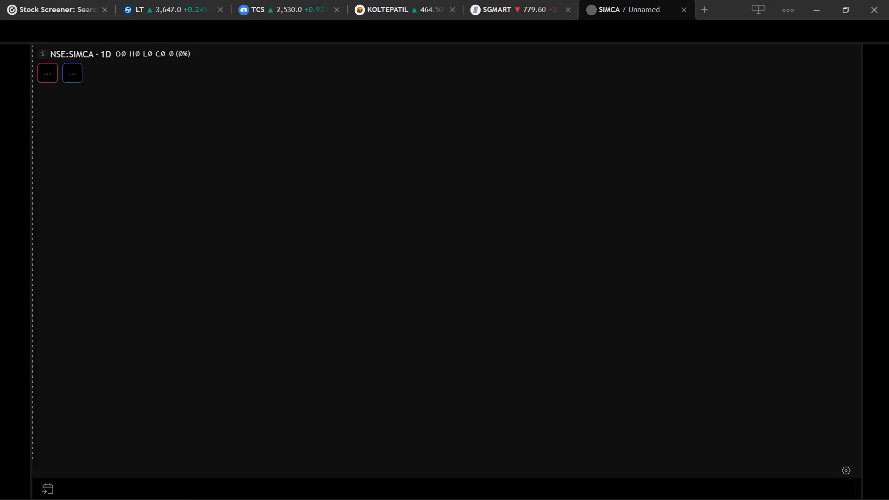
pyautogui.moveTo(446, 230); pyautogui.dragTo(425, 230)
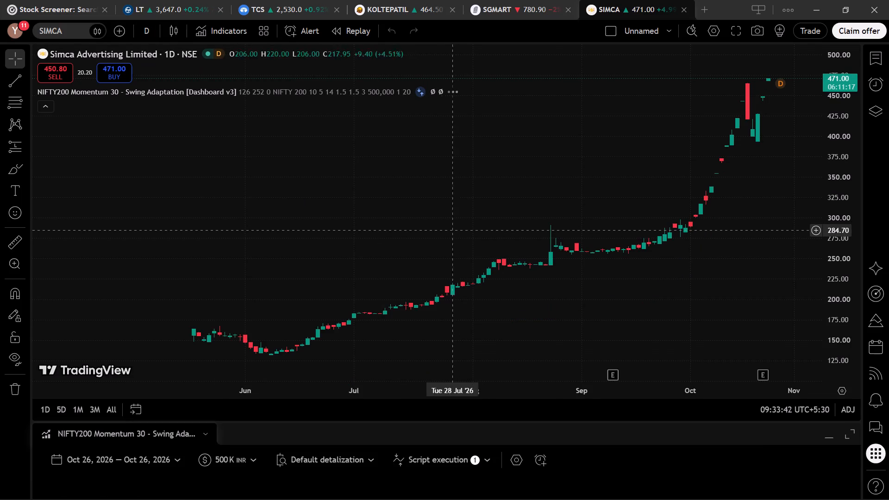
pyautogui.moveTo(425, 230); pyautogui.dragTo(225, 230)
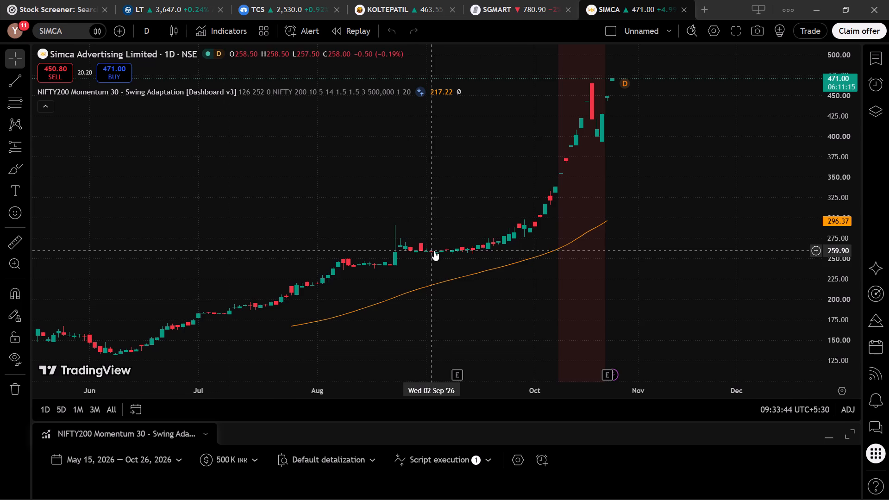
pyautogui.moveTo(429, 251); pyautogui.dragTo(374, 256)
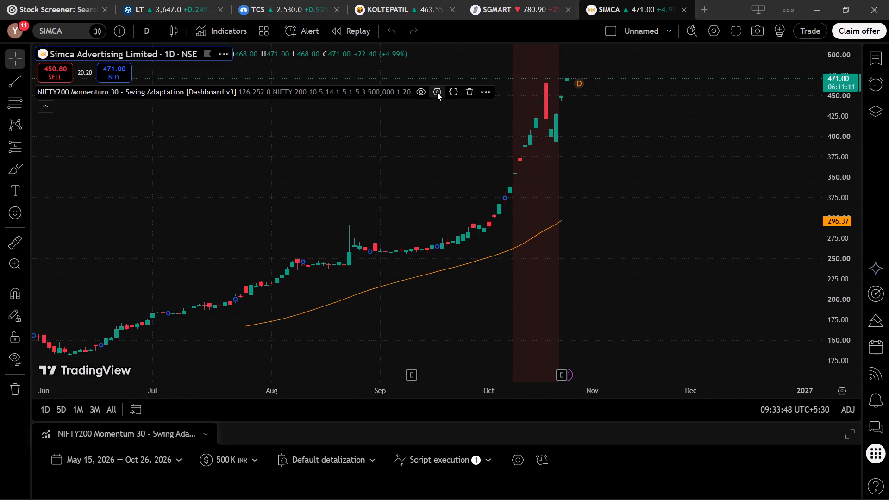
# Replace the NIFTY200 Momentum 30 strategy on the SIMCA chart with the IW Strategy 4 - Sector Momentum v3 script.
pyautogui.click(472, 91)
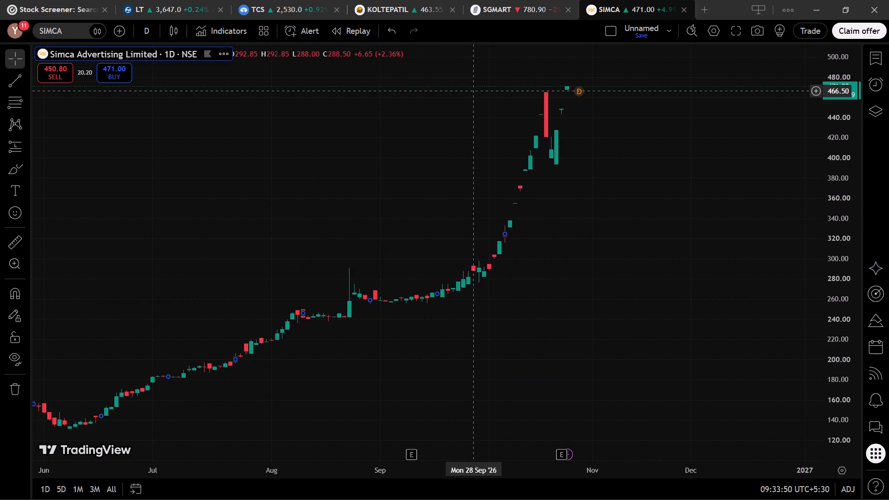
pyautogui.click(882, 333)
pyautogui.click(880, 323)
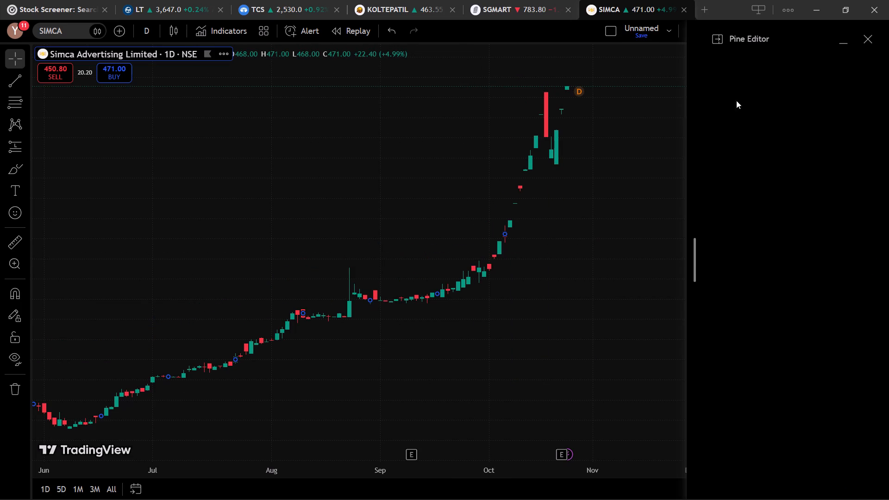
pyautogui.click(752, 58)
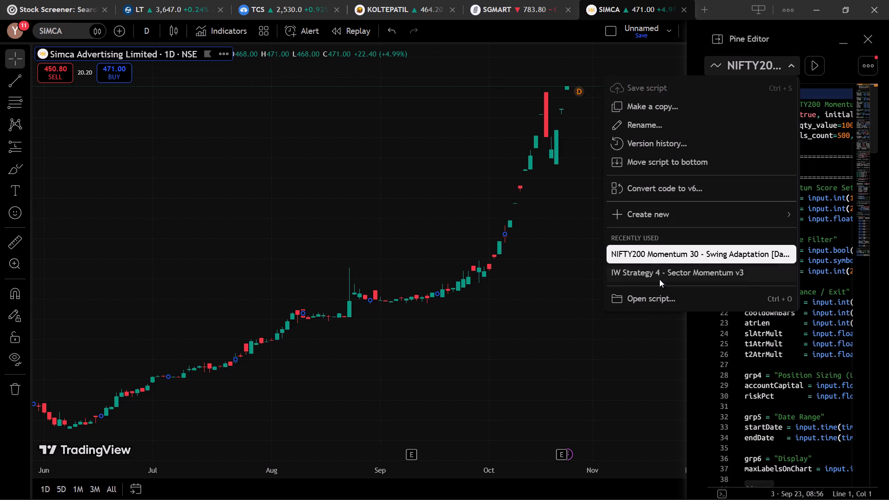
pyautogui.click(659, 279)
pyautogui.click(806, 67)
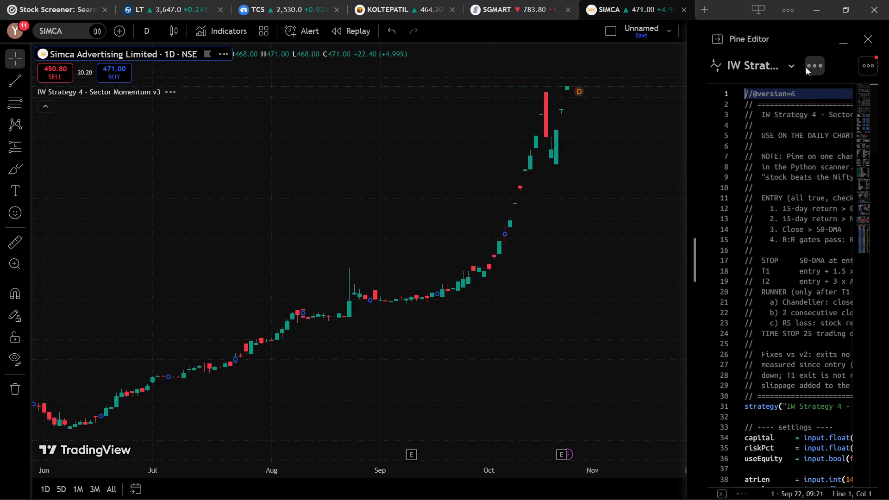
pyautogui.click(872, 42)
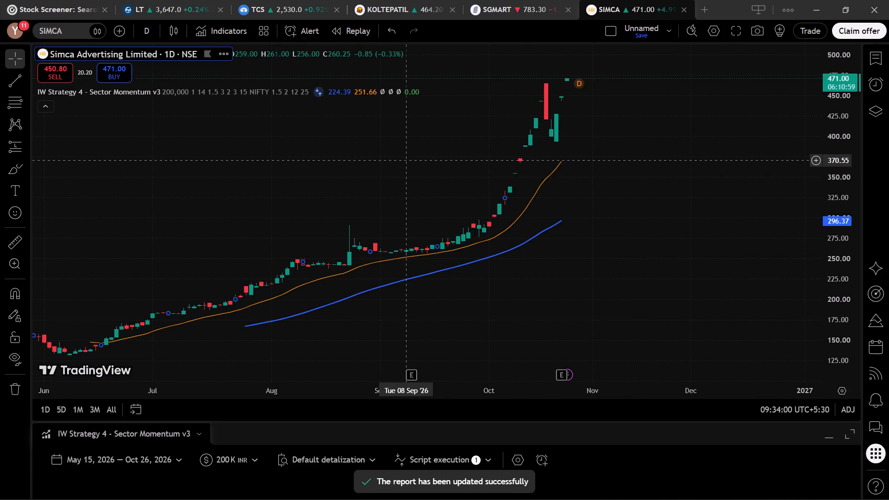
# Examine SIMCA's daily price trend against the IW Strategy 4 moving averages, from June through late October 2026.
pyautogui.moveTo(417, 162); pyautogui.dragTo(292, 239)
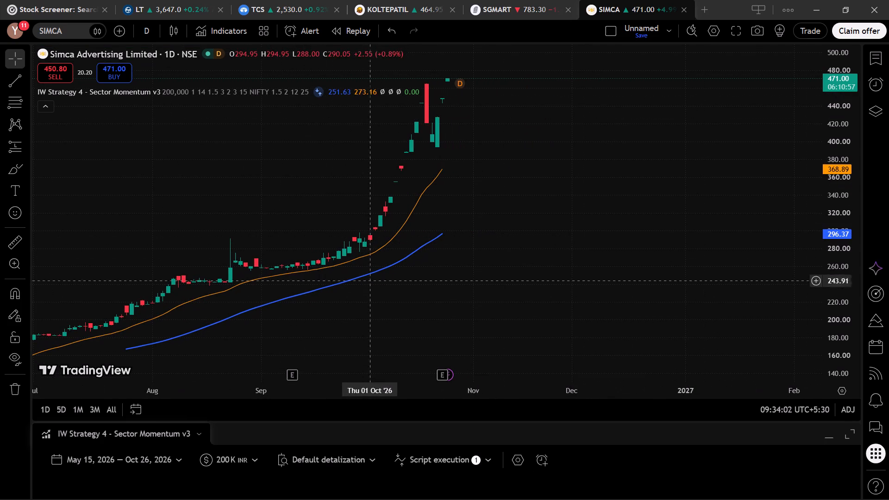
pyautogui.scroll(3, 498, 285)
pyautogui.scroll(-12, 498, 285)
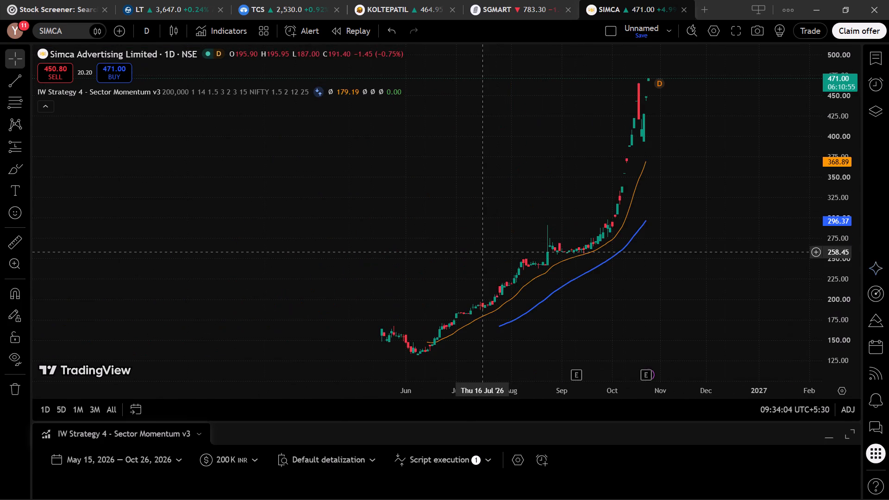
pyautogui.scroll(9, 476, 229)
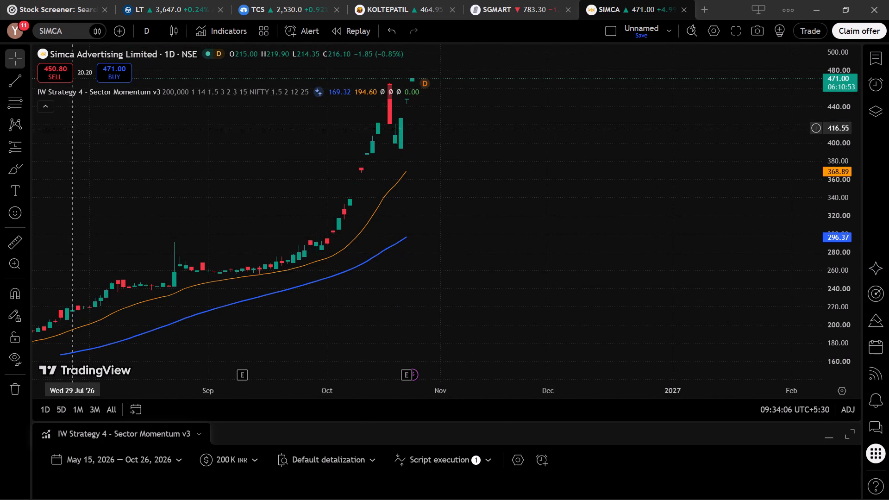
pyautogui.click(56, 108)
pyautogui.click(48, 108)
pyautogui.click(47, 95)
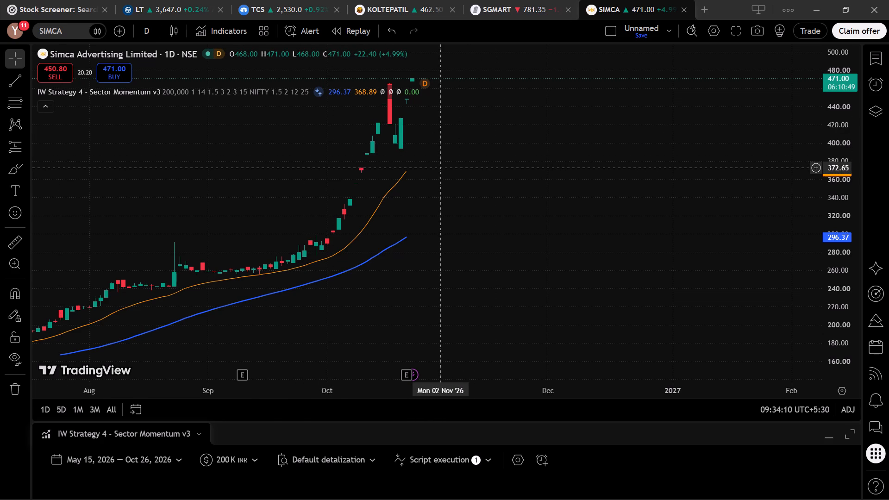
pyautogui.moveTo(443, 168); pyautogui.dragTo(517, 184)
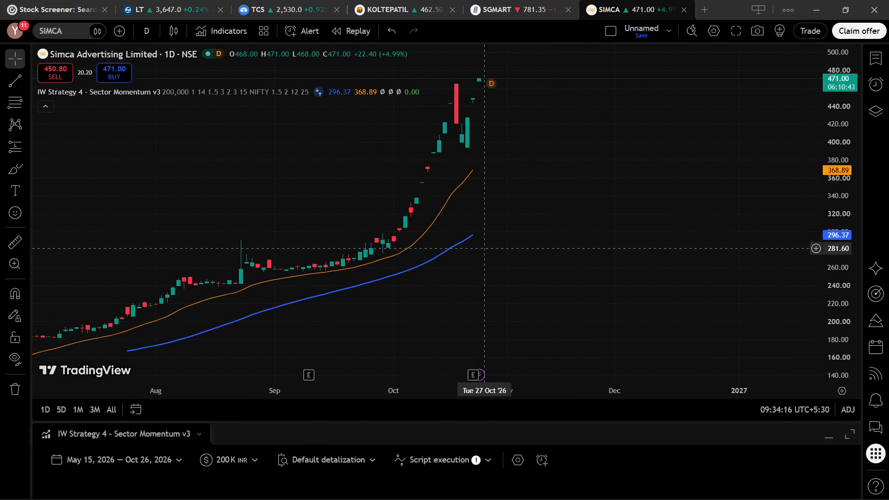
# Change the SIMCA chart's interval from daily to 3 minutes and dismiss the custom intervals upgrade offer.
pyautogui.click(146, 31)
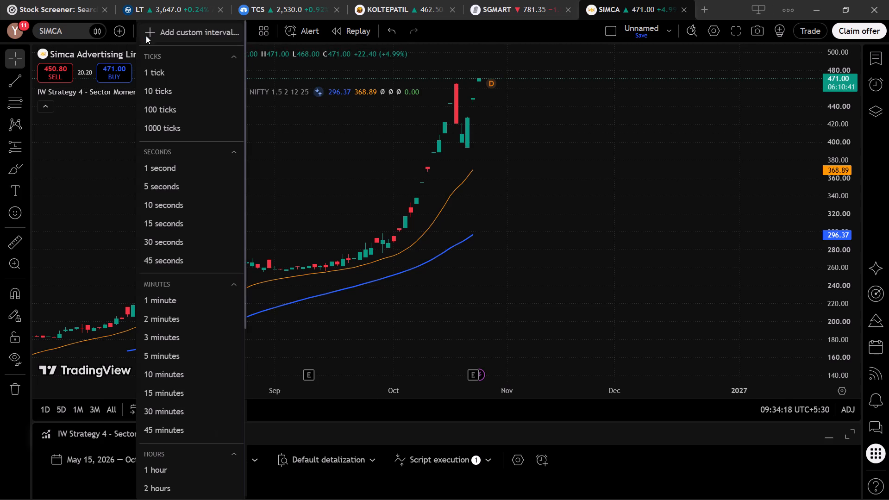
pyautogui.click(177, 313)
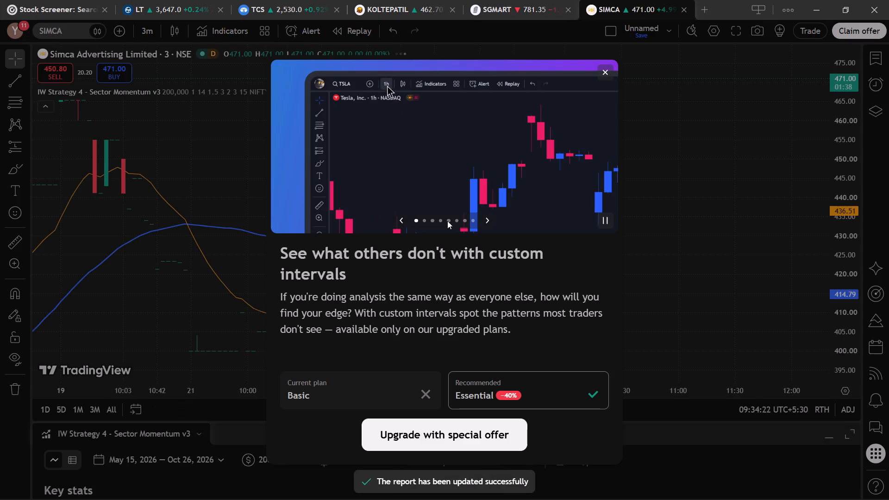
pyautogui.click(608, 74)
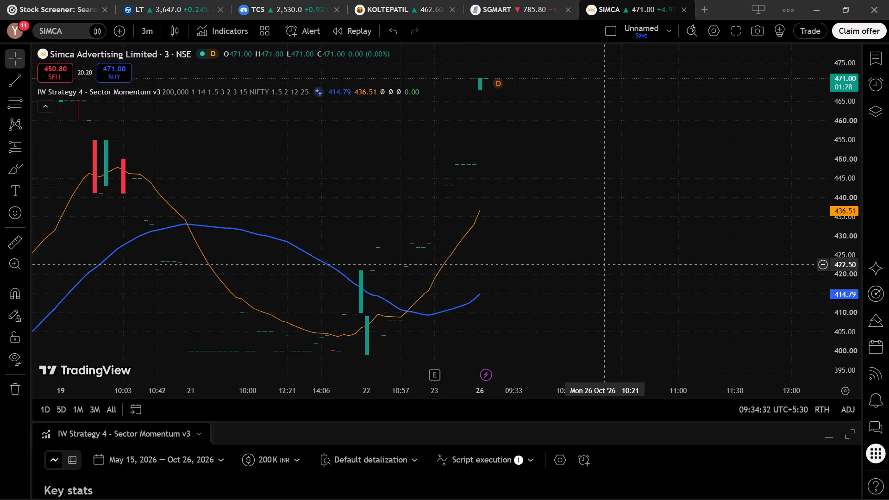
pyautogui.click(529, 271)
# Switch to the Trade Log spreadsheet in the browser and replace the KOLTEPATIL stock name in row 4 with SIMCA.
pyautogui.press('ctrl+super+Left')
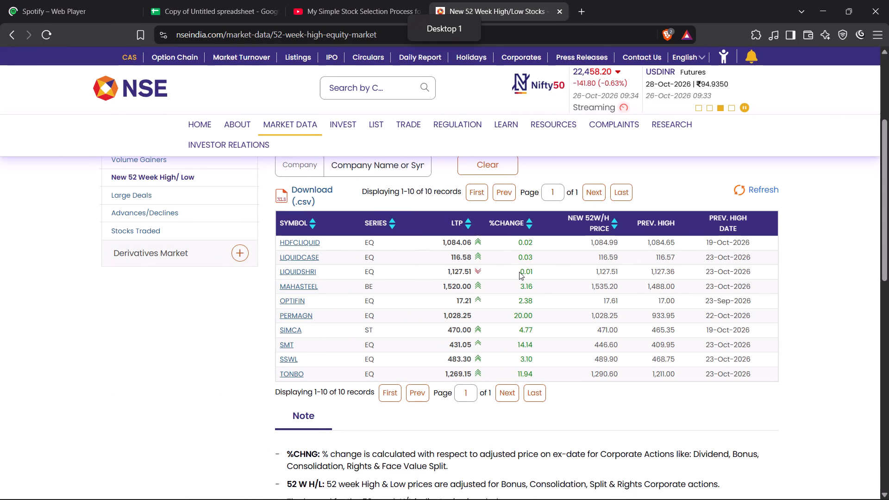
pyautogui.click(206, 0)
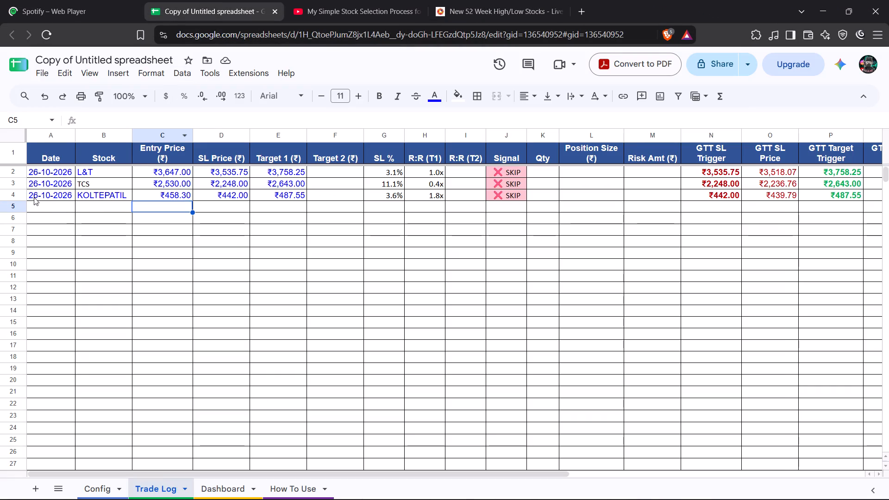
pyautogui.moveTo(71, 195); pyautogui.dragTo(13, 195)
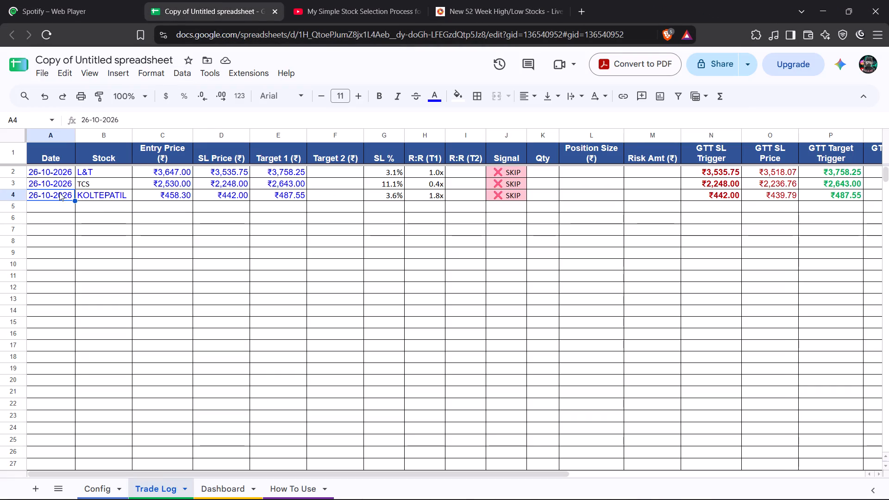
pyautogui.click(96, 192)
pyautogui.press('BackSpace')
pyautogui.write('SIMCA')
pyautogui.click(216, 151)
pyautogui.press('ctrl+super+Left')
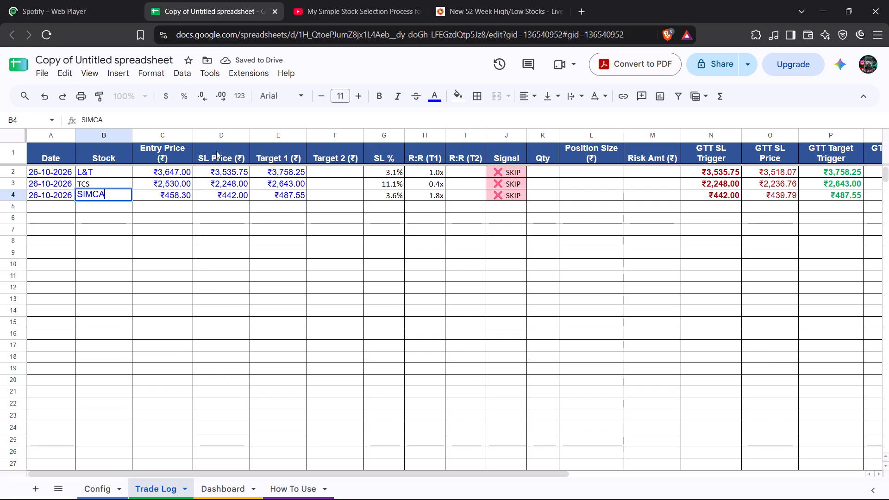
# Check SIMCA's price on the TradingView chart and set its entry price in the Trade Log to 471.
pyautogui.click(219, 157)
pyautogui.press('ctrl+super+Right')
pyautogui.moveTo(197, 234); pyautogui.dragTo(215, 243)
pyautogui.press('ctrl+super+Left')
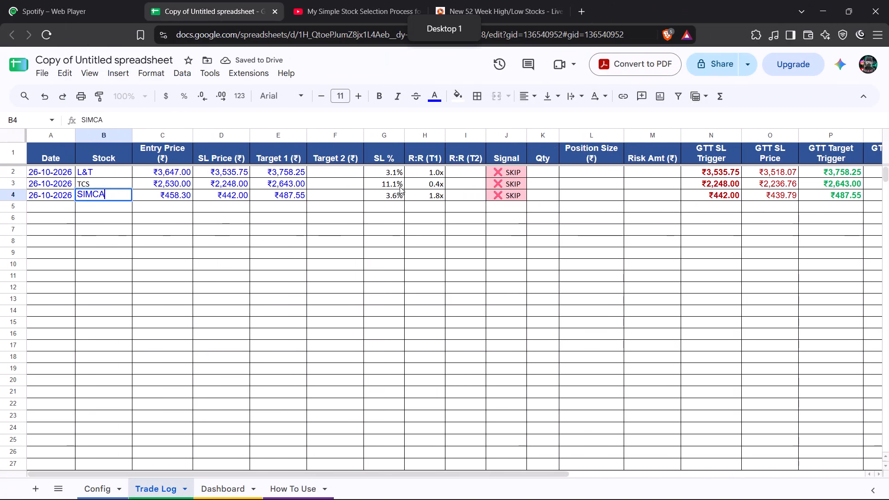
pyautogui.click(168, 191)
pyautogui.press('BackSpace')
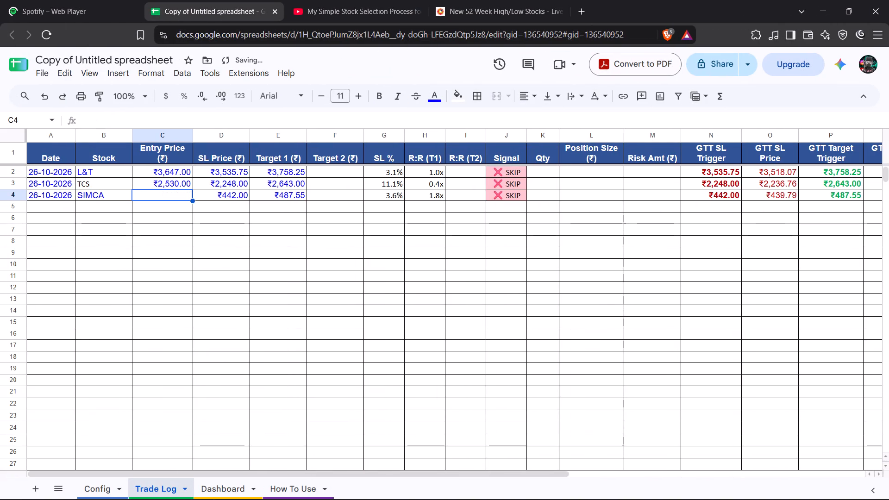
pyautogui.write('471')
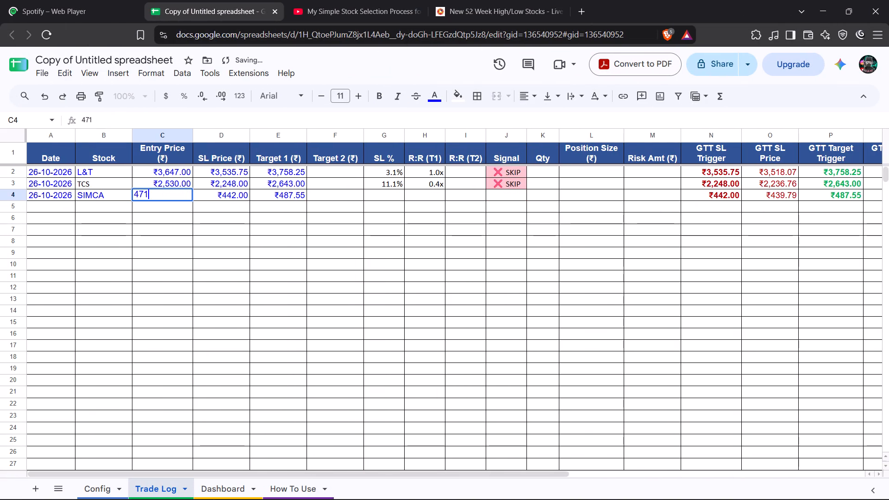
pyautogui.press('Right')
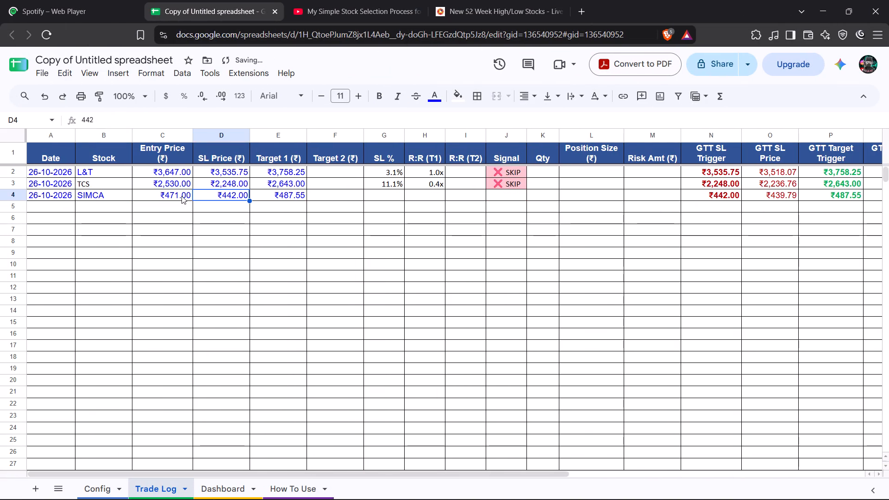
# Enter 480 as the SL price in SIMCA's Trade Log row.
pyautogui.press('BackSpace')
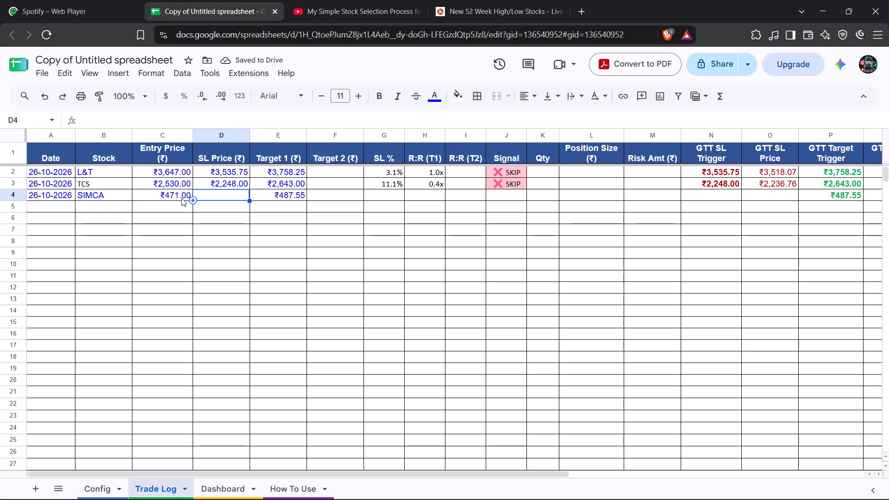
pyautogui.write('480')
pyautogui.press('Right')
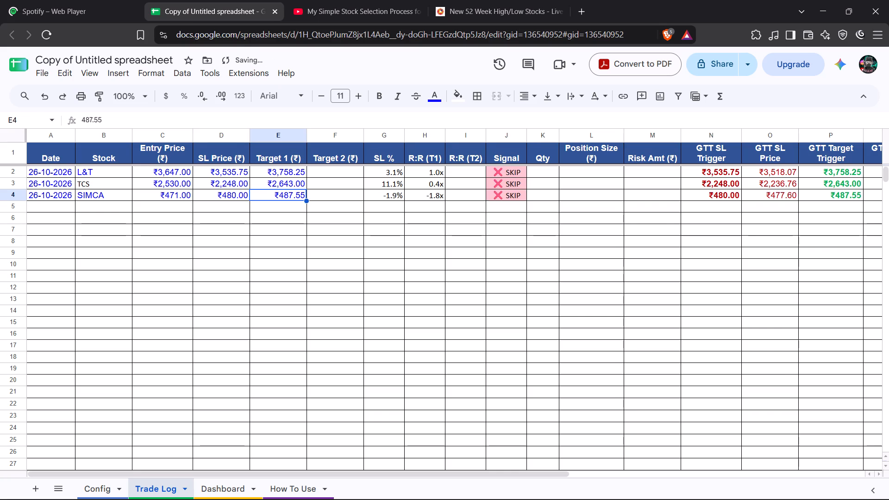
# Set SIMCA's SL price to 455 and its Target 1 to 480 in the Trade Log.
pyautogui.press('Left')
pyautogui.press('BackSpace')
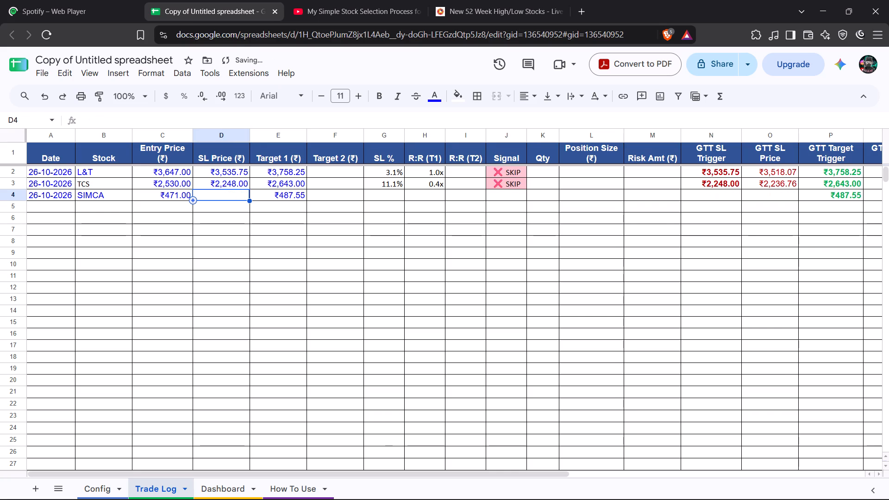
pyautogui.press('4')
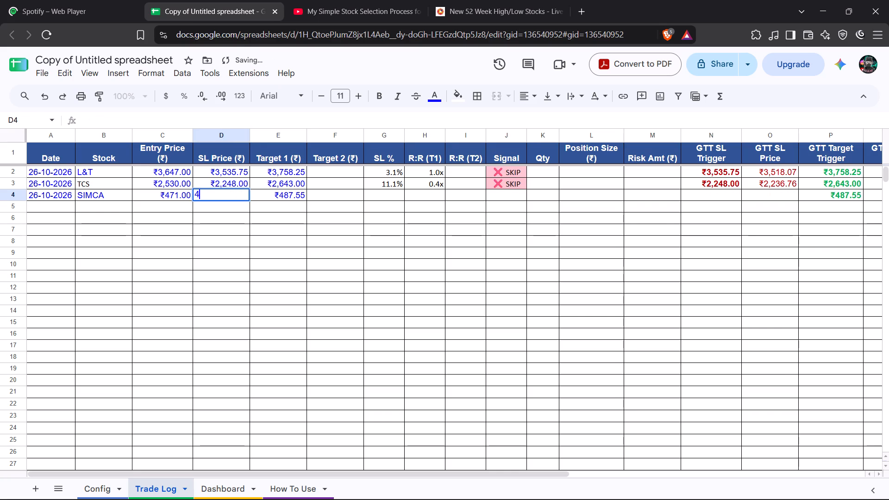
pyautogui.write('55')
pyautogui.press('Right')
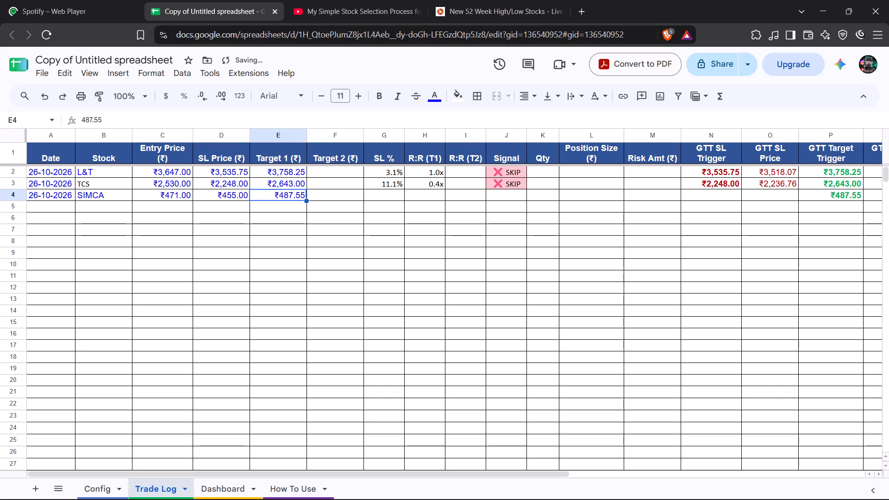
pyautogui.write('480')
pyautogui.press('Right')
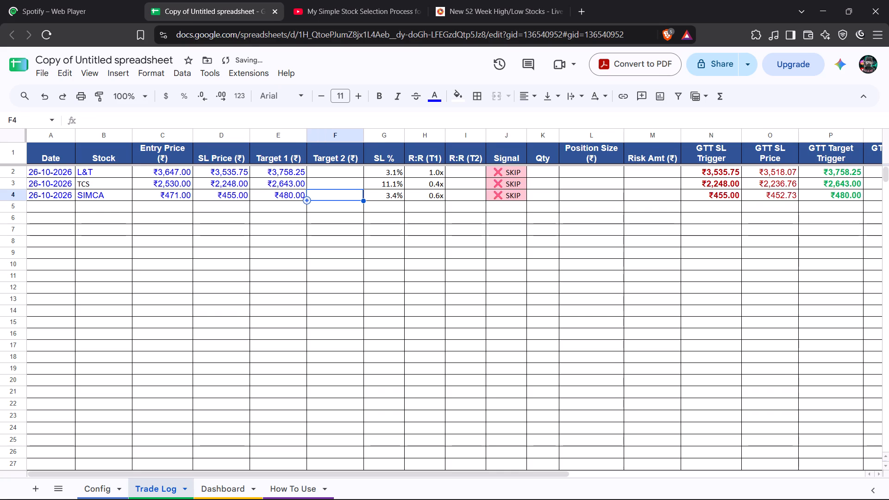
pyautogui.press('Right')
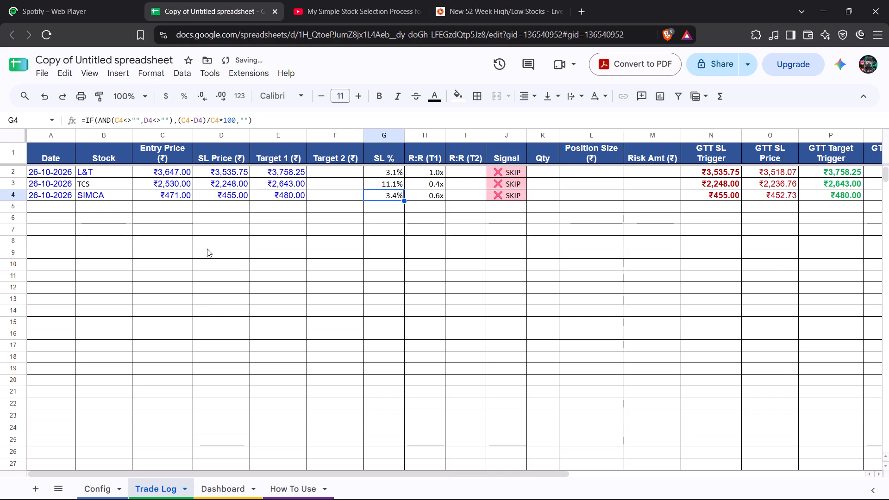
pyautogui.click(257, 241)
# Return to the SIMCA chart in TradingView and replace IW Strategy 4 with the NIFTY200 Momentum 30 - Swing Adaptation strategy.
pyautogui.press('ctrl+super+Right')
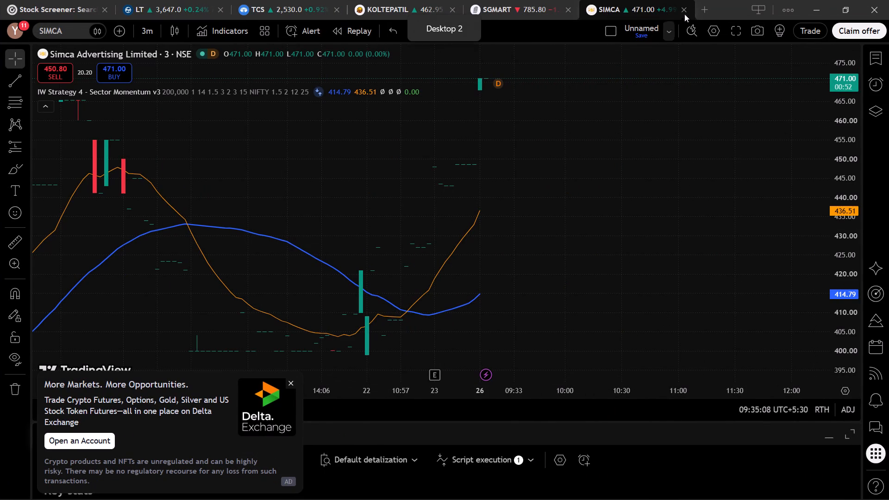
pyautogui.click(876, 328)
pyautogui.click(757, 61)
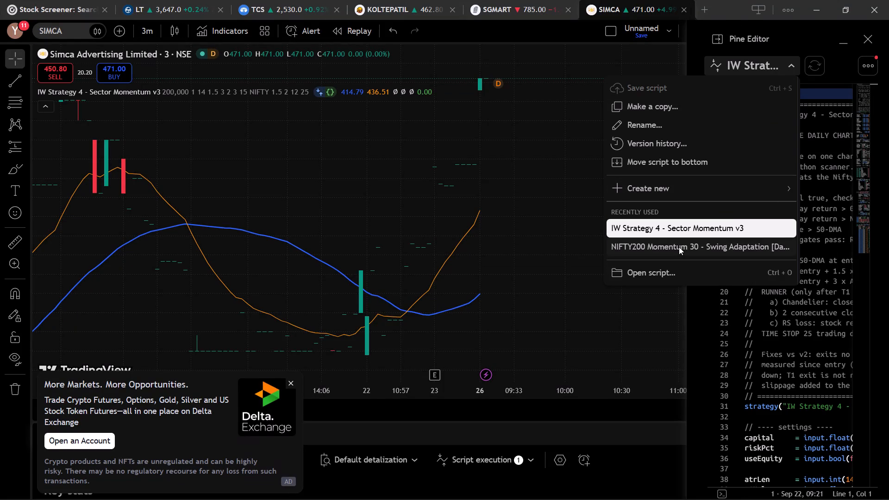
pyautogui.click(679, 247)
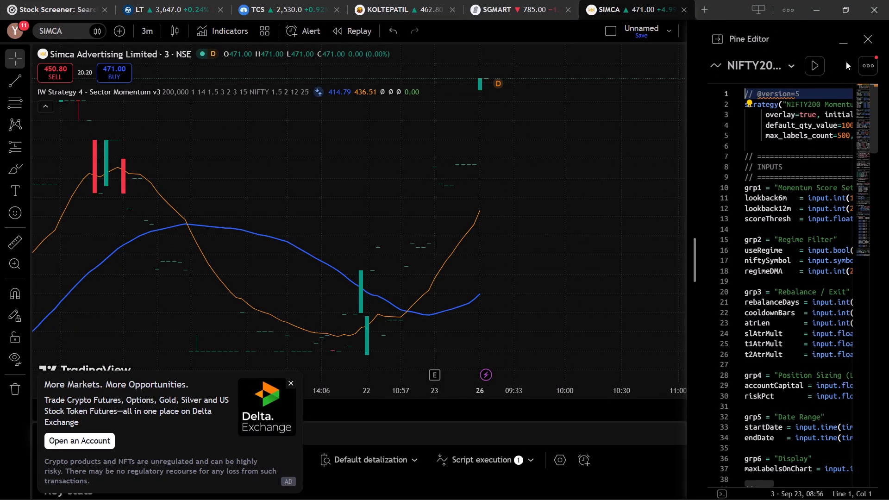
pyautogui.click(815, 65)
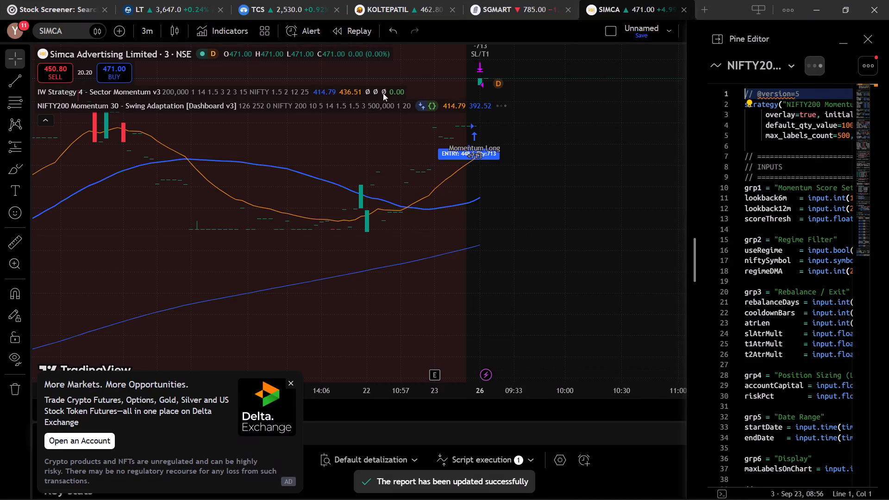
pyautogui.click(383, 93)
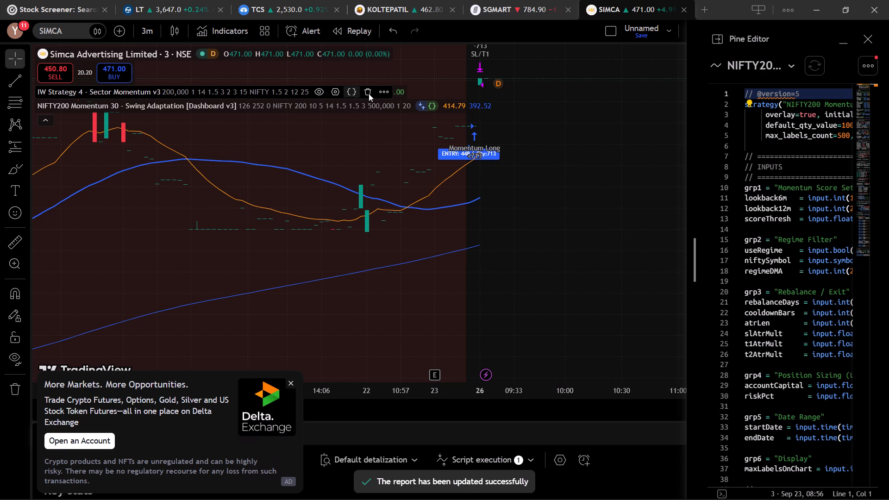
pyautogui.click(370, 94)
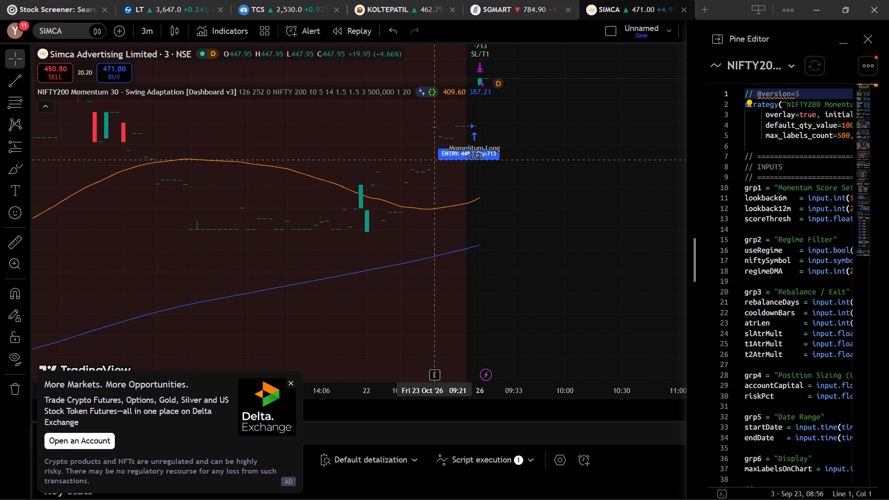
pyautogui.click(554, 130)
pyautogui.click(876, 33)
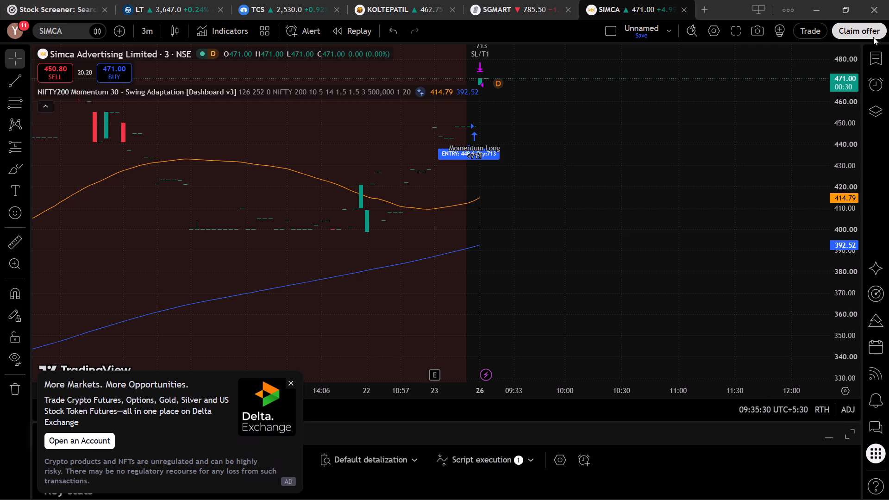
# Examine the NIFTY200 Momentum 30 strategy's entry and exit signals across SIMCA's 3-minute price history, including the latest October trades.
pyautogui.scroll(3, 888, 93)
pyautogui.scroll(-4, 604, 130)
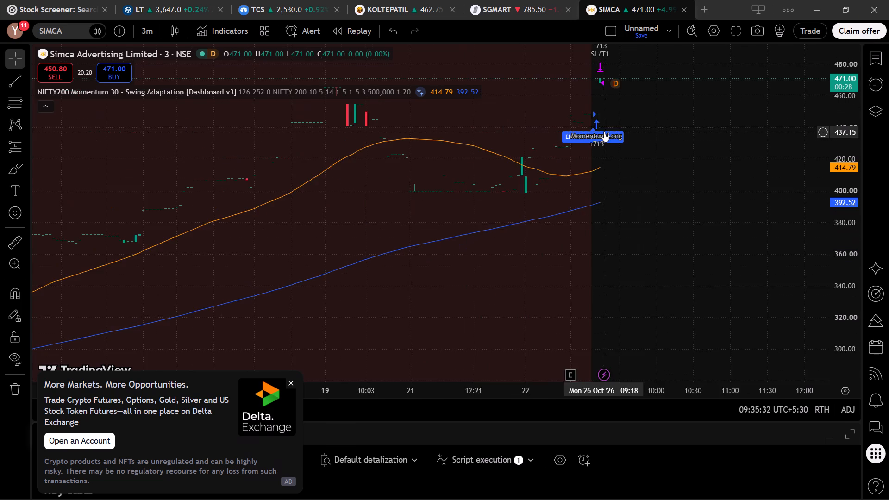
pyautogui.scroll(-14, 604, 131)
pyautogui.moveTo(466, 164); pyautogui.dragTo(387, 127)
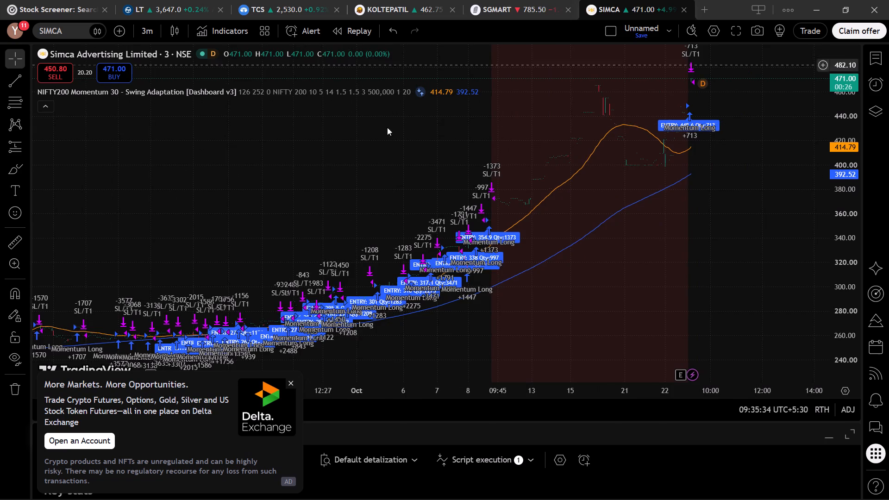
pyautogui.moveTo(387, 127); pyautogui.dragTo(217, 241)
pyautogui.scroll(-4, 251, 232)
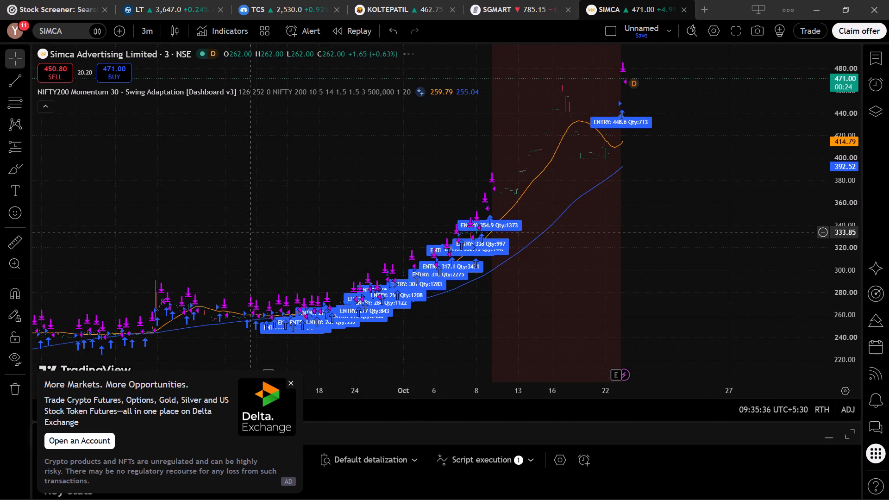
pyautogui.scroll(4, 251, 231)
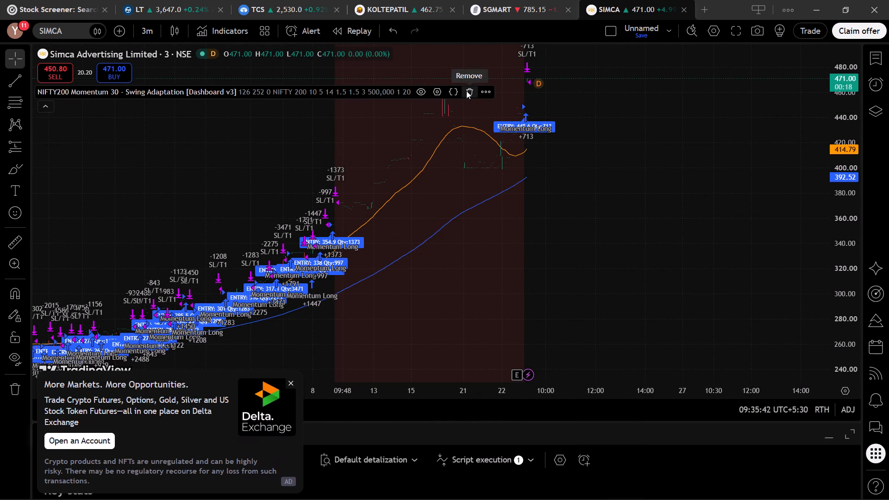
pyautogui.moveTo(92, 198); pyautogui.dragTo(376, 195)
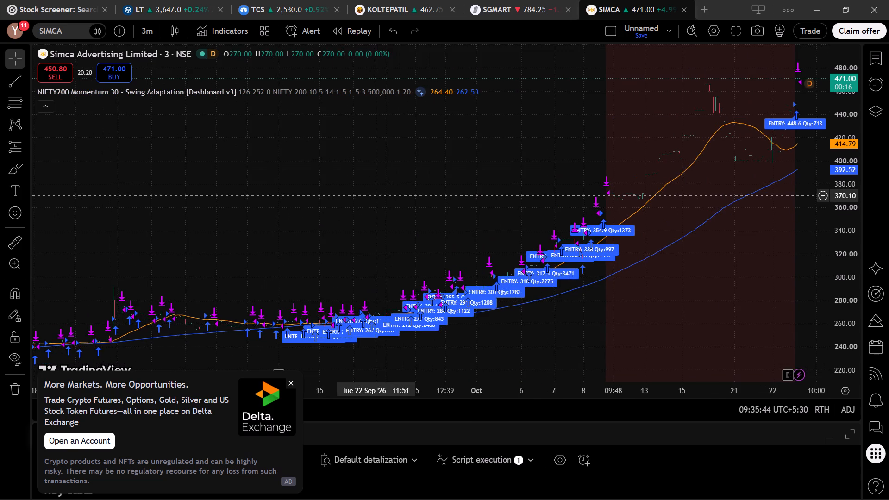
pyautogui.moveTo(376, 195); pyautogui.dragTo(216, 176)
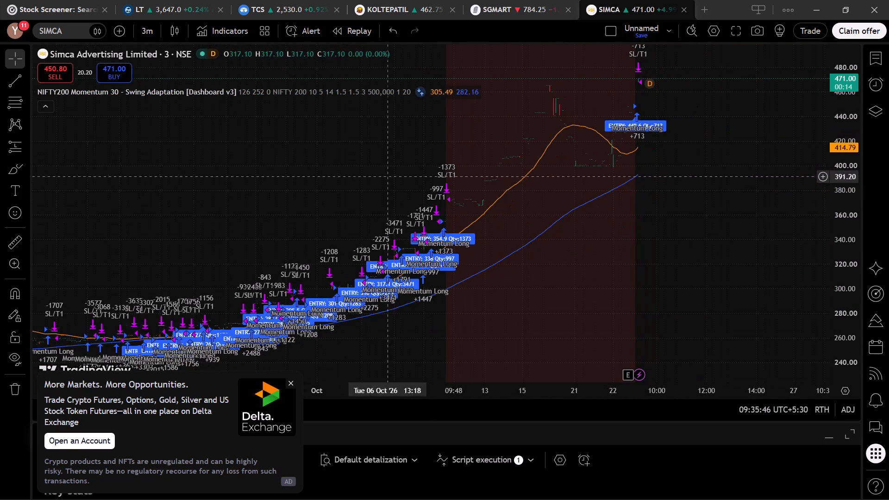
pyautogui.click(629, 185)
pyautogui.click(621, 184)
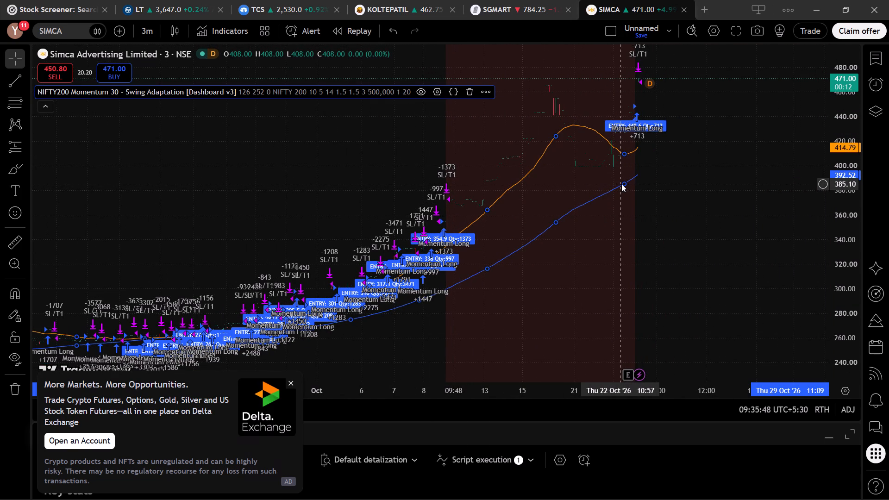
pyautogui.click(621, 184)
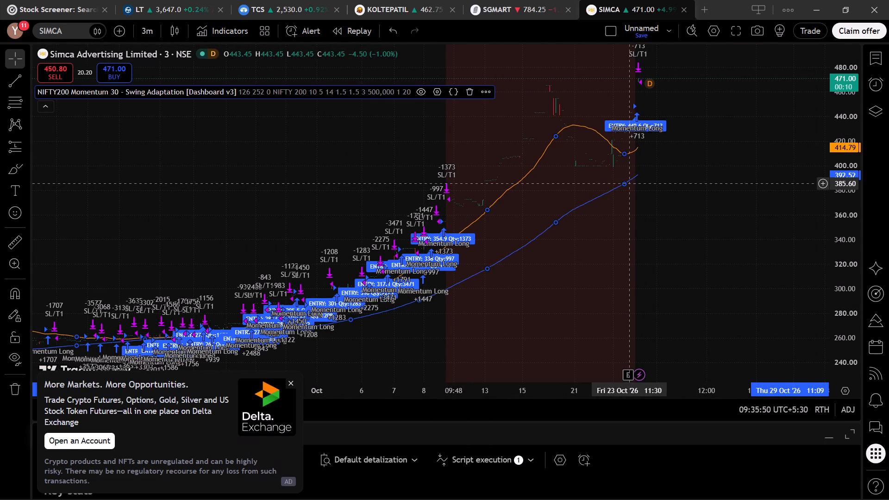
pyautogui.click(625, 184)
pyautogui.click(623, 184)
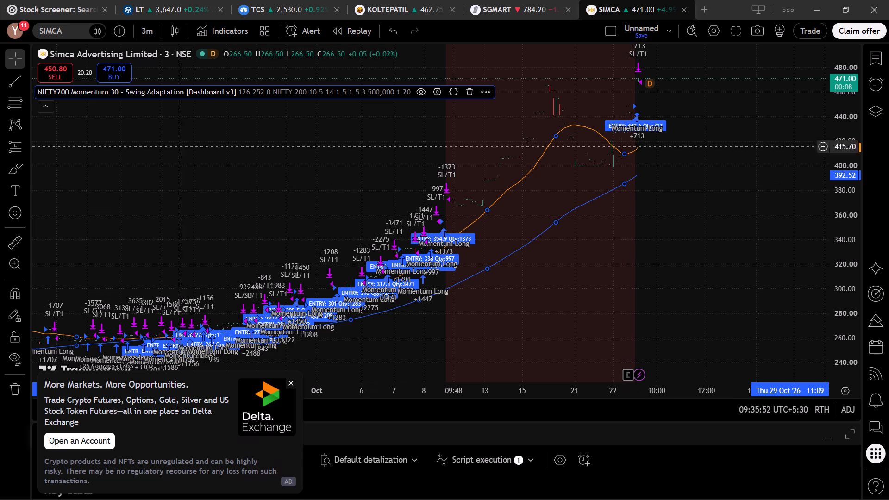
pyautogui.click(39, 102)
pyautogui.click(42, 92)
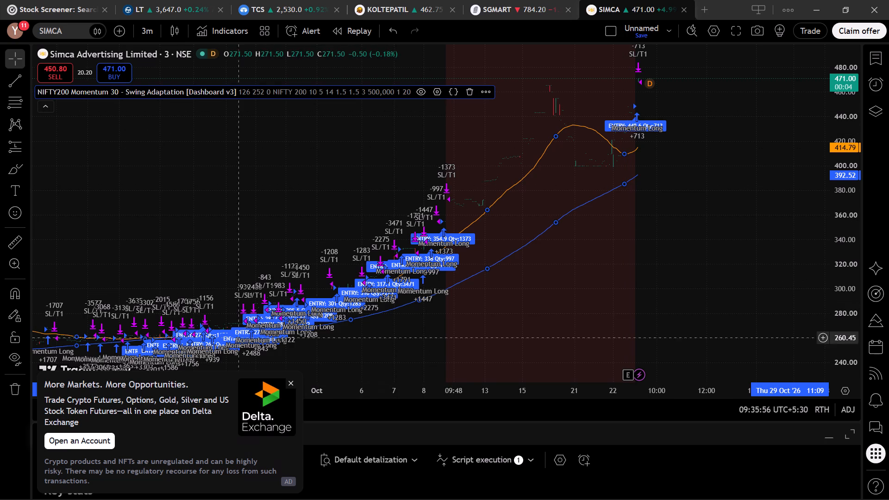
# Dismiss the Delta Exchange advertisement covering the chart.
pyautogui.click(293, 378)
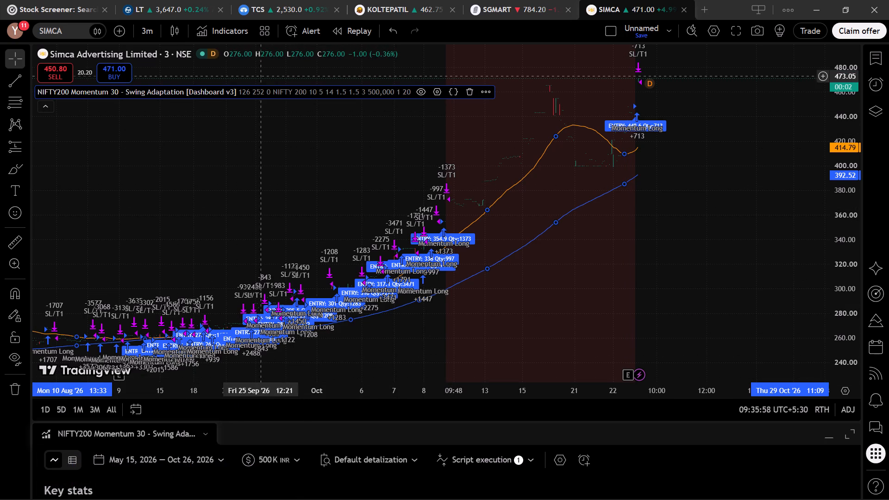
pyautogui.click(218, 37)
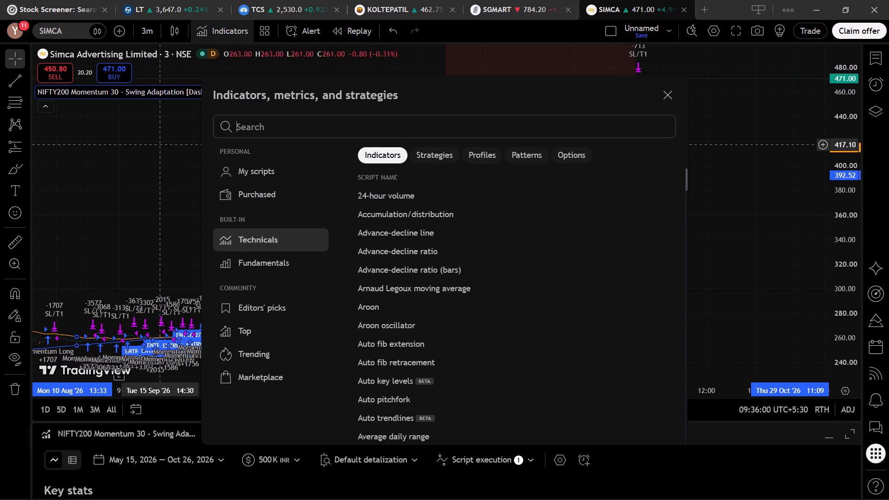
pyautogui.click(151, 153)
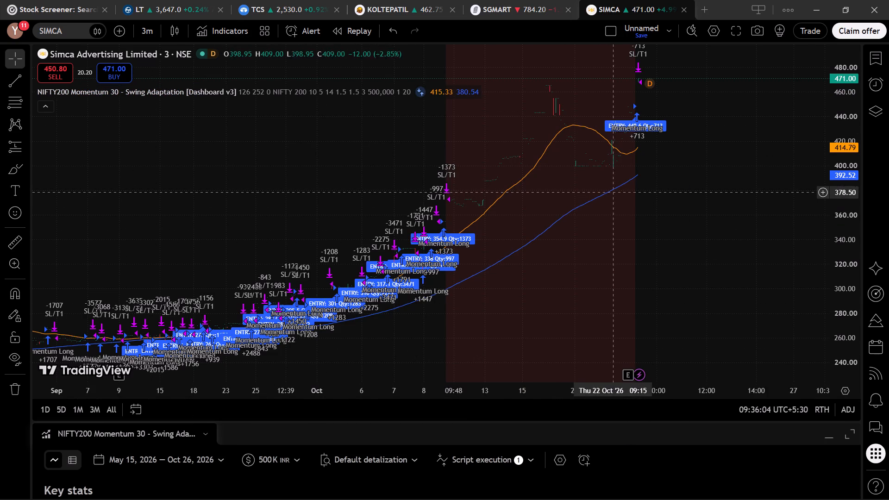
# Change the SIMCA chart's timeframe to 1 day.
pyautogui.scroll(13, 657, 164)
pyautogui.moveTo(328, 221); pyautogui.dragTo(622, 208)
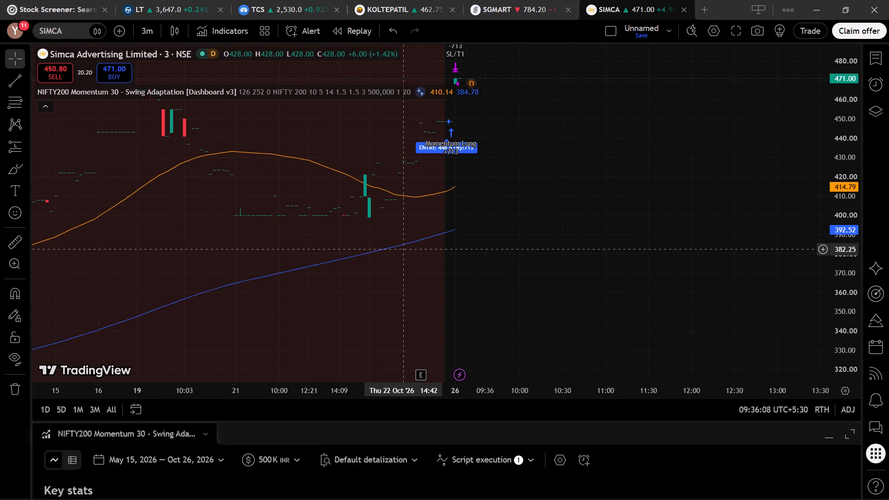
pyautogui.click(404, 247)
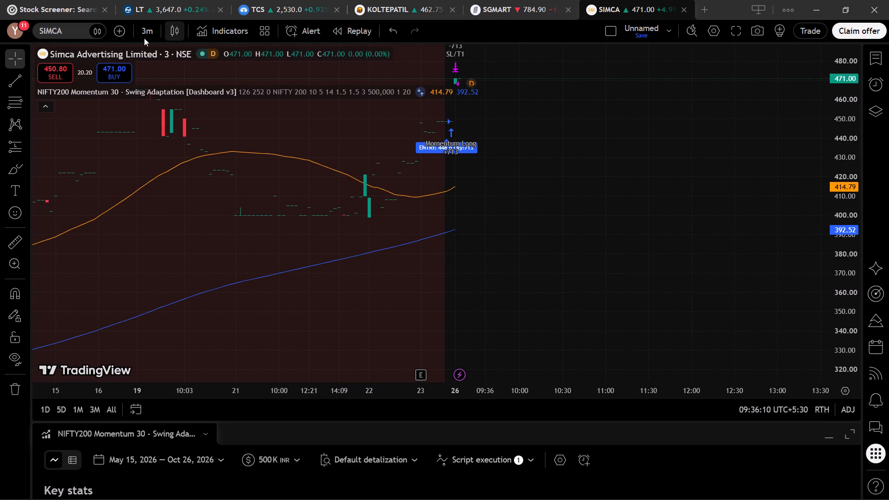
pyautogui.click(148, 35)
pyautogui.scroll(-1, 150, 385)
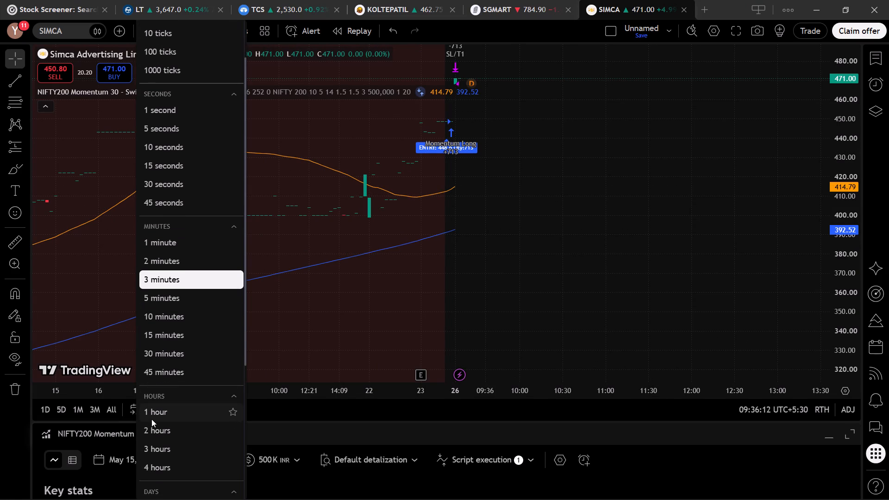
pyautogui.scroll(-1, 164, 471)
pyautogui.click(164, 450)
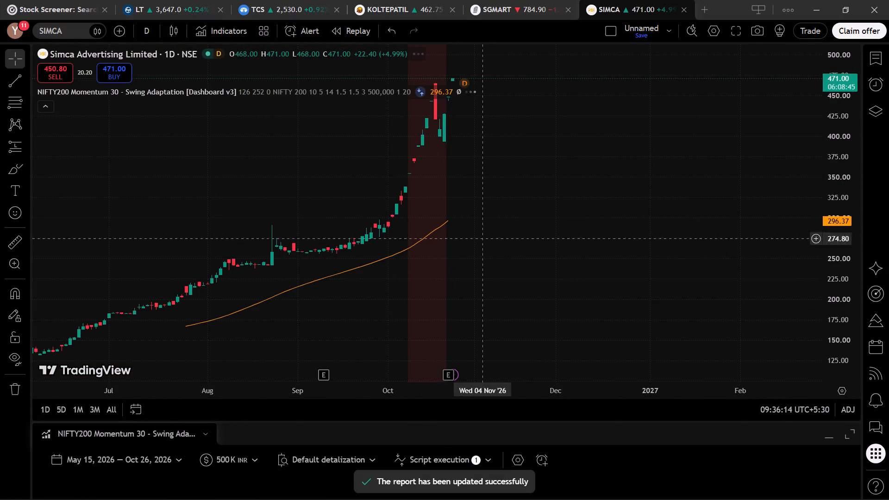
# Examine SIMCA's daily price trend against the strategy's moving average, from the earliest candles through late October.
pyautogui.scroll(3, 509, 187)
pyautogui.scroll(-7, 510, 187)
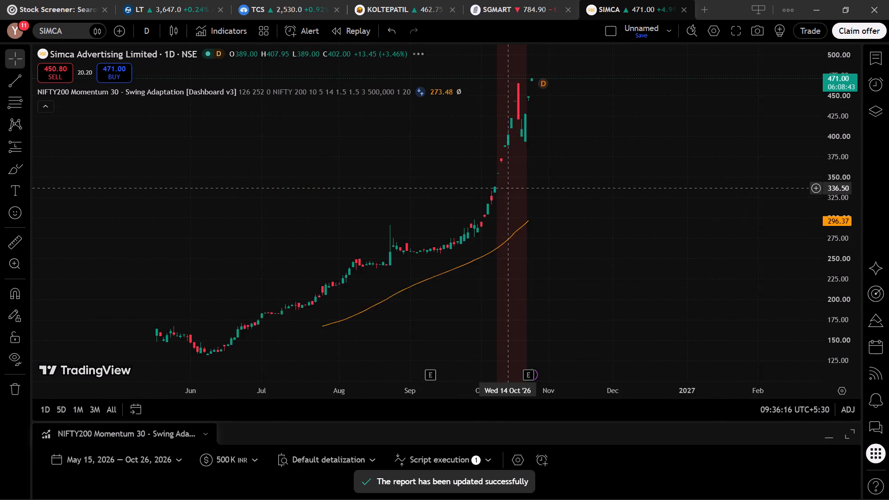
pyautogui.scroll(-4, 510, 187)
pyautogui.scroll(12, 510, 187)
pyautogui.moveTo(289, 175); pyautogui.dragTo(323, 192)
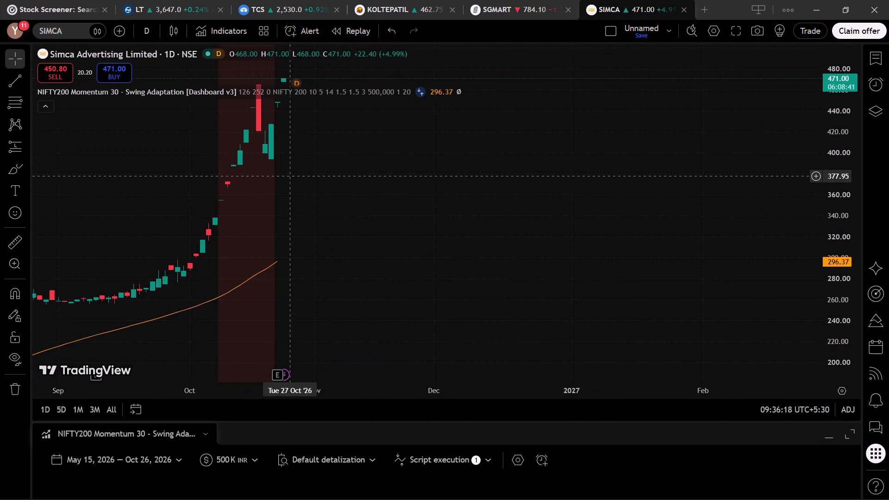
pyautogui.moveTo(323, 192); pyautogui.dragTo(449, 232)
pyautogui.scroll(1, 497, 184)
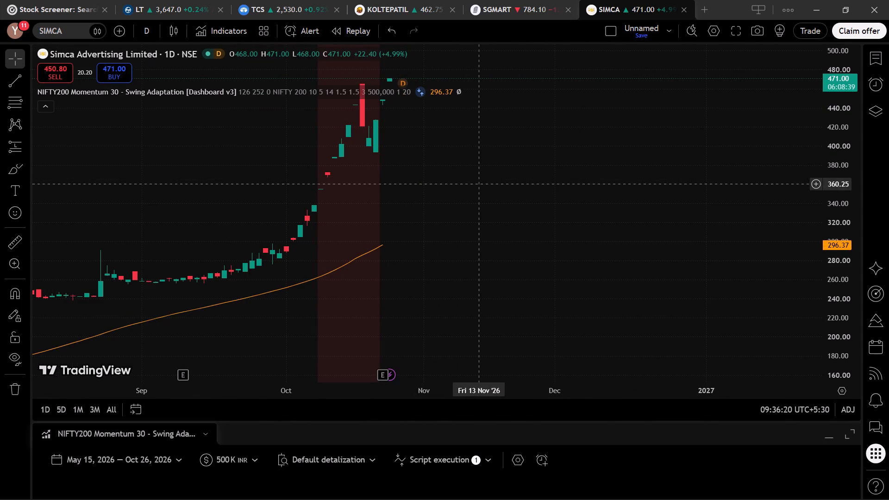